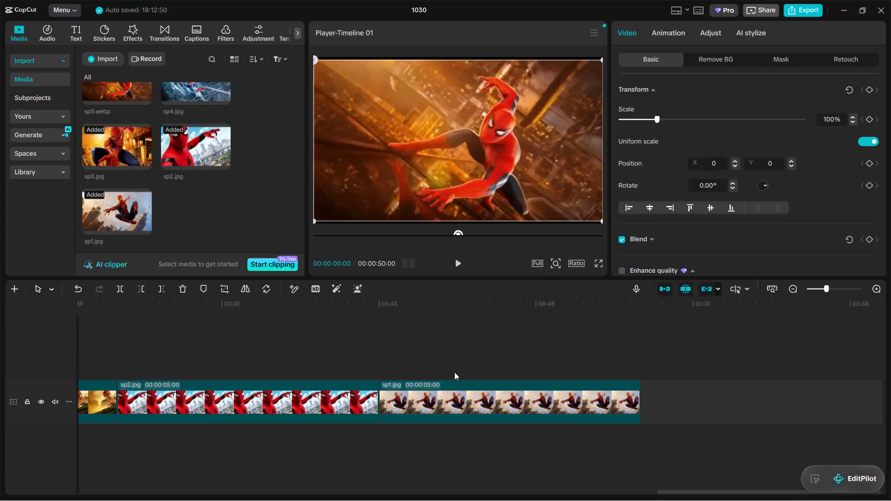
Delete the last five clips from the timeline one by one: sp1.jpg, sp2.jpg, ps7.webp, sp6.webp and sp9.jpg.
left_click(502, 388)
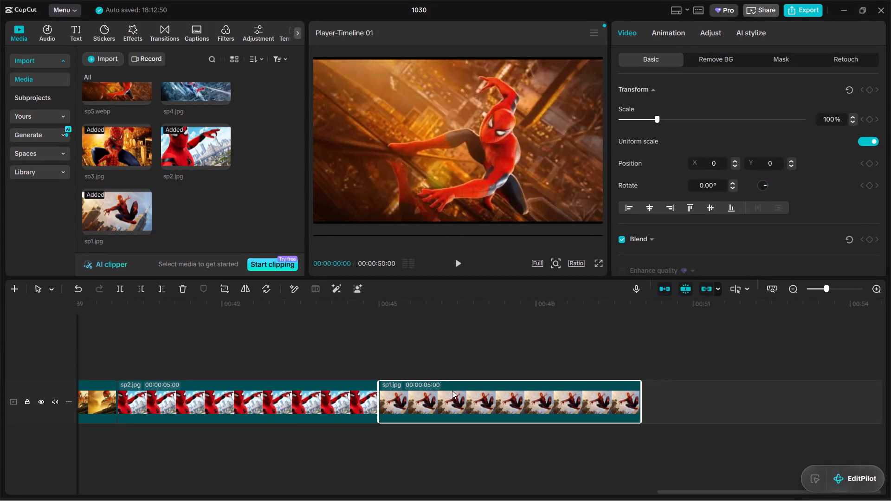
left_click(186, 291)
left_click(458, 404)
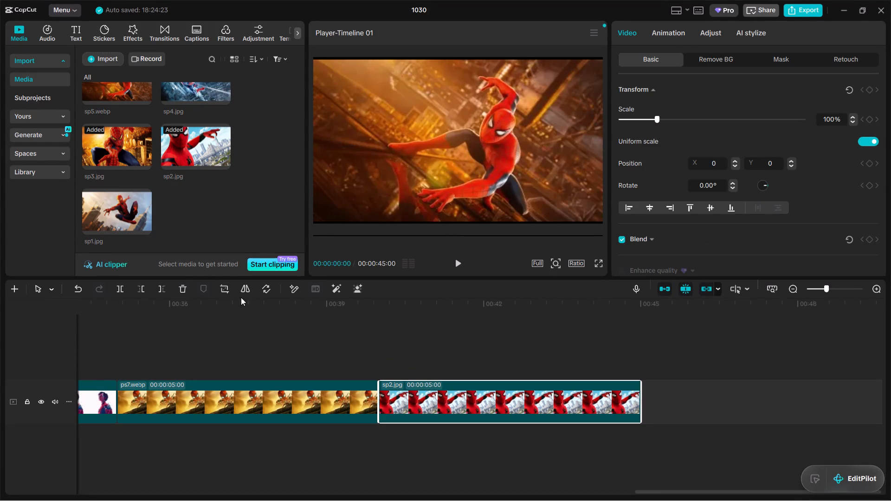
left_click_drag(181, 279, 180, 290)
left_click(180, 290)
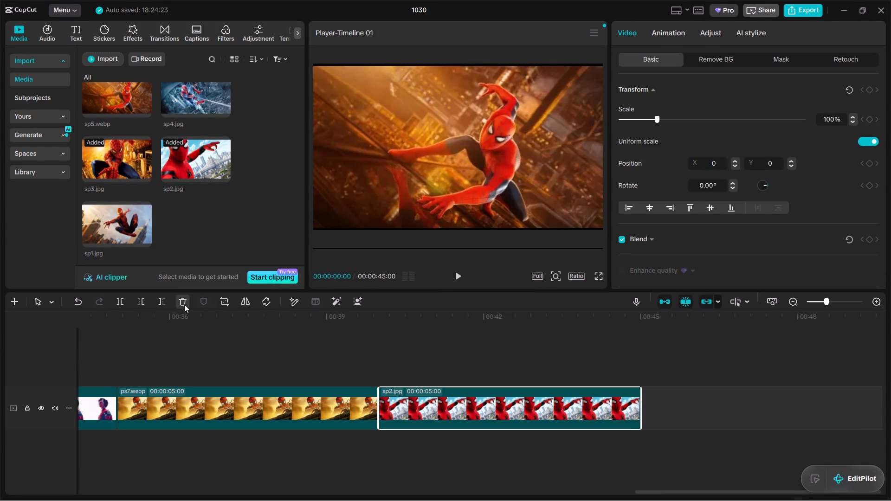
left_click(184, 304)
left_click(431, 425)
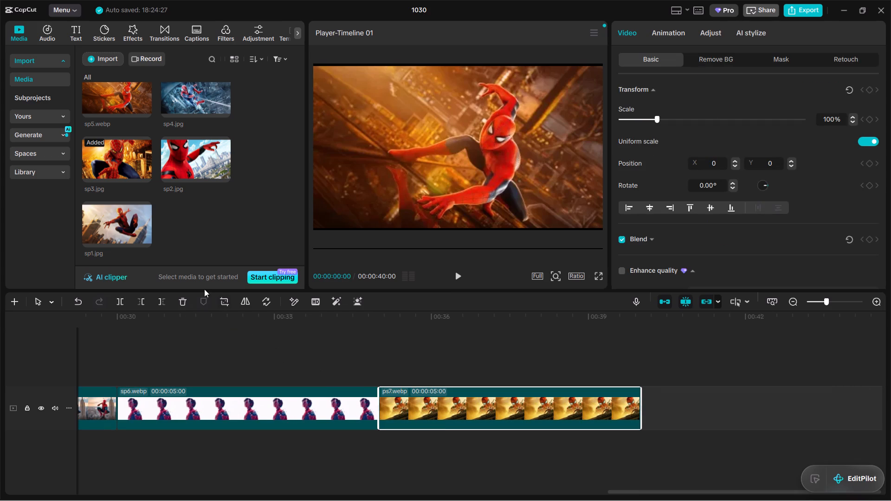
left_click(185, 301)
left_click(446, 418)
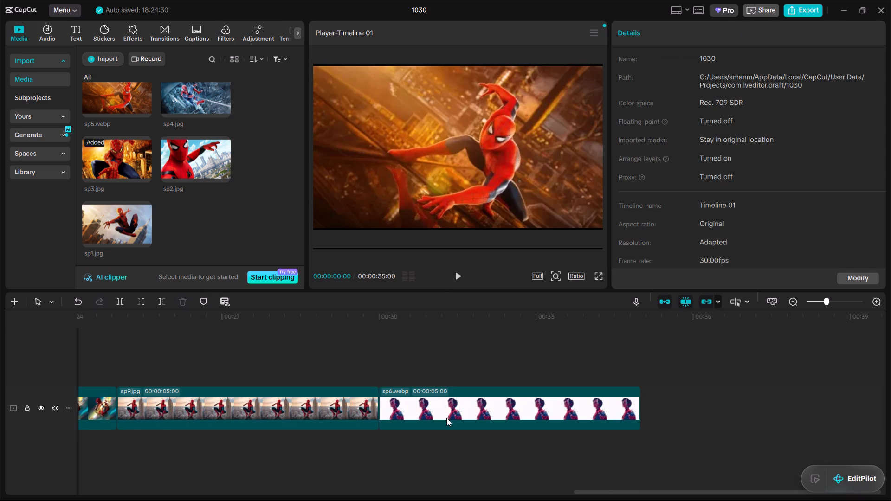
left_click(176, 297)
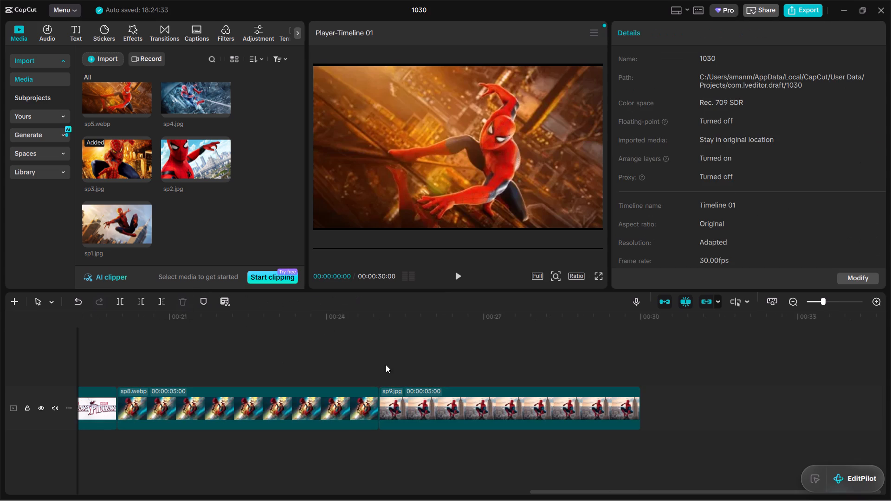
left_click_drag(447, 439, 453, 430)
left_click(453, 430)
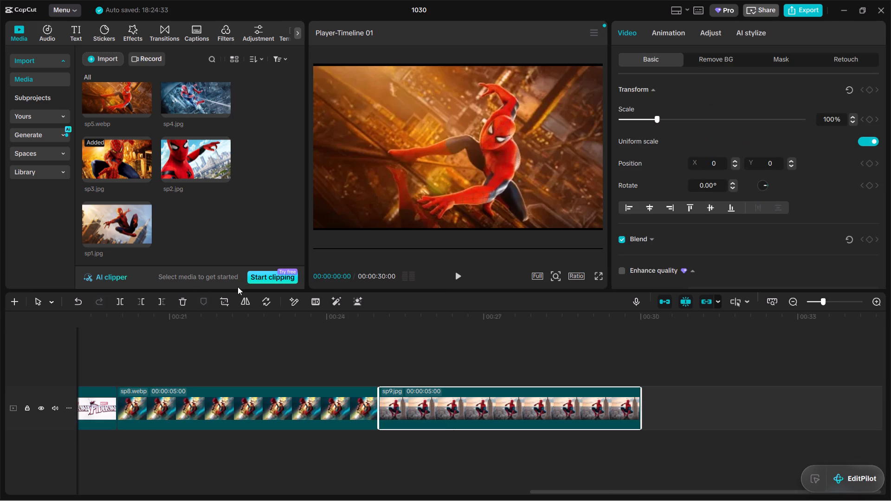
left_click(184, 302)
Delete the remaining clips sp8.webp, sp11.jpeg, sp10.jpg, sp3.jpg and sp5.webp to empty the timeline.
left_click(442, 405)
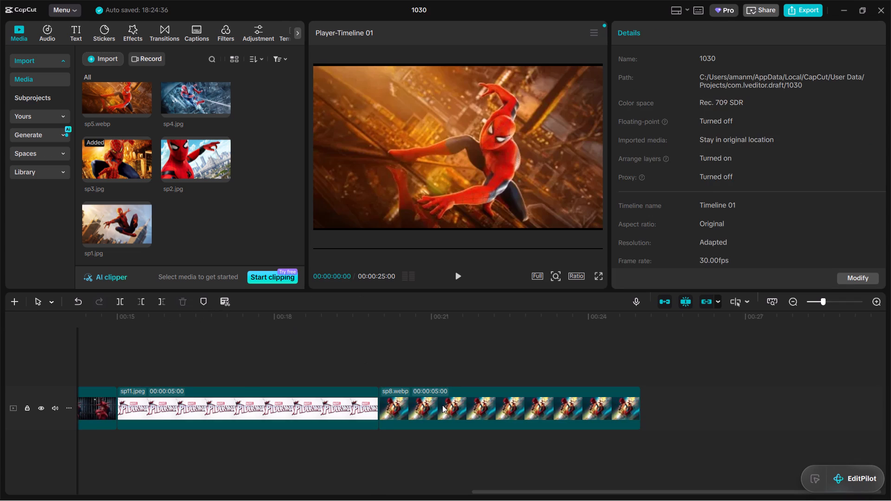
left_click(181, 296)
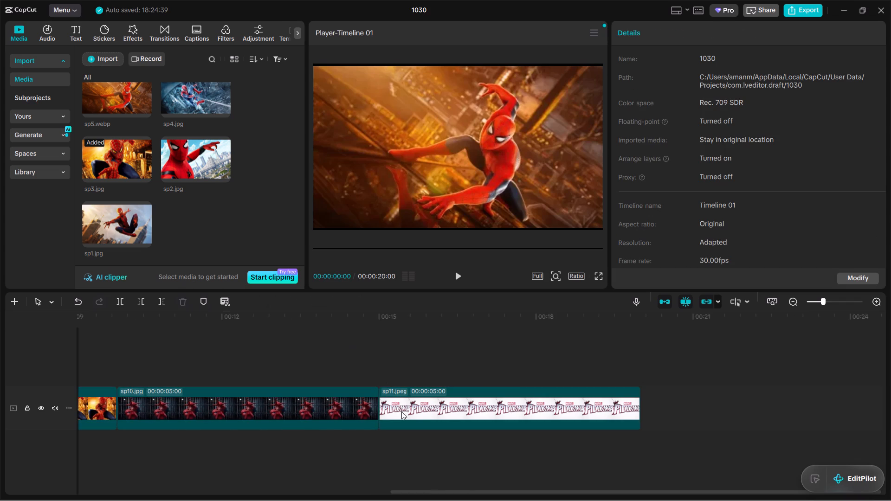
left_click(412, 412)
left_click(181, 300)
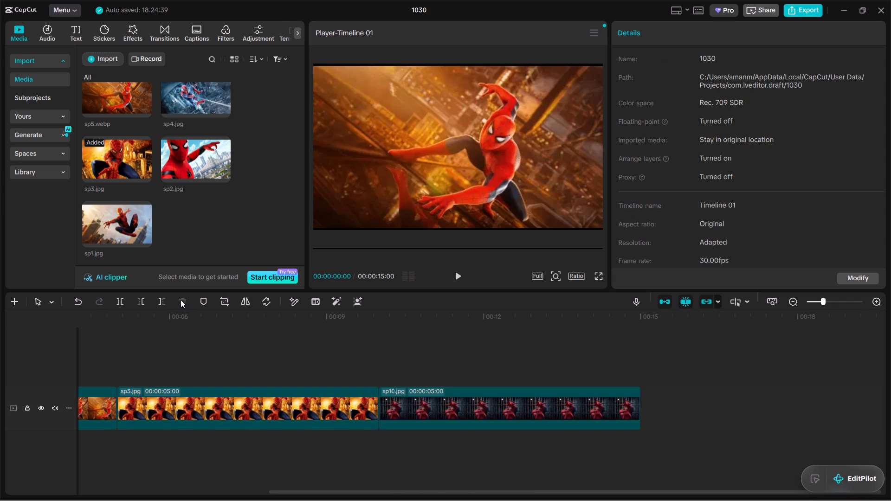
left_click(410, 404)
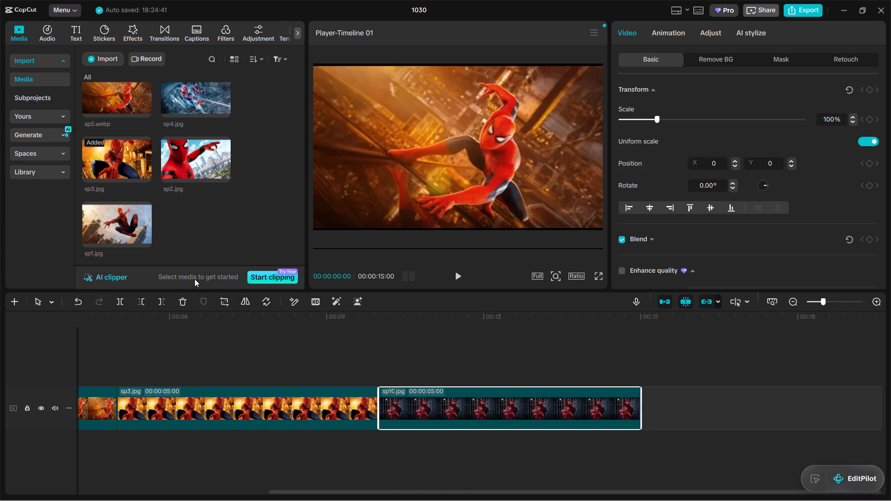
left_click(178, 296)
left_click(421, 397)
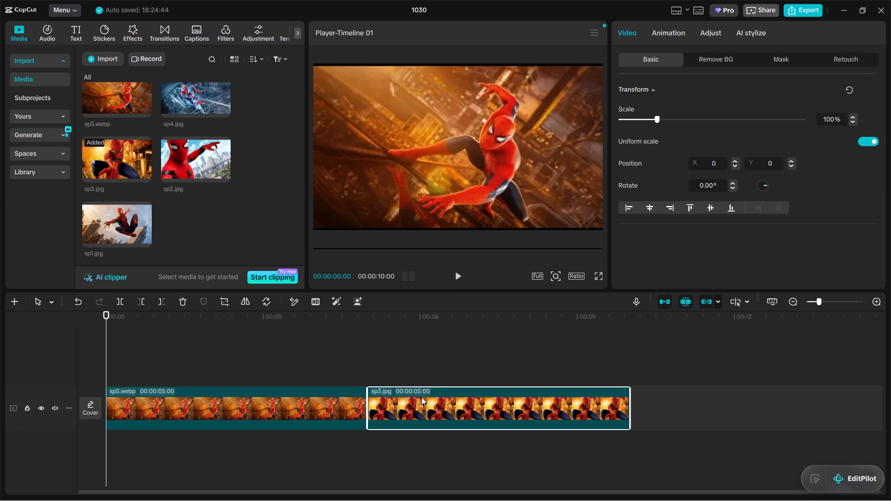
left_click(180, 304)
left_click(260, 401)
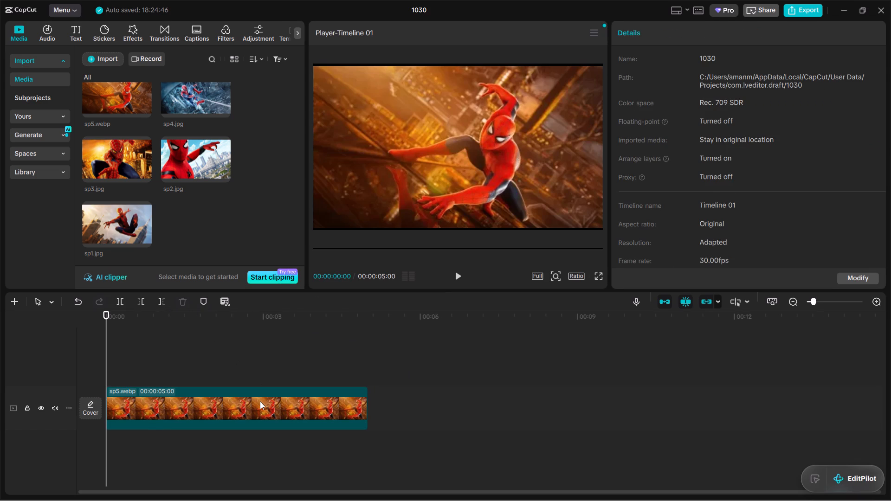
left_click(178, 295)
left_click(182, 298)
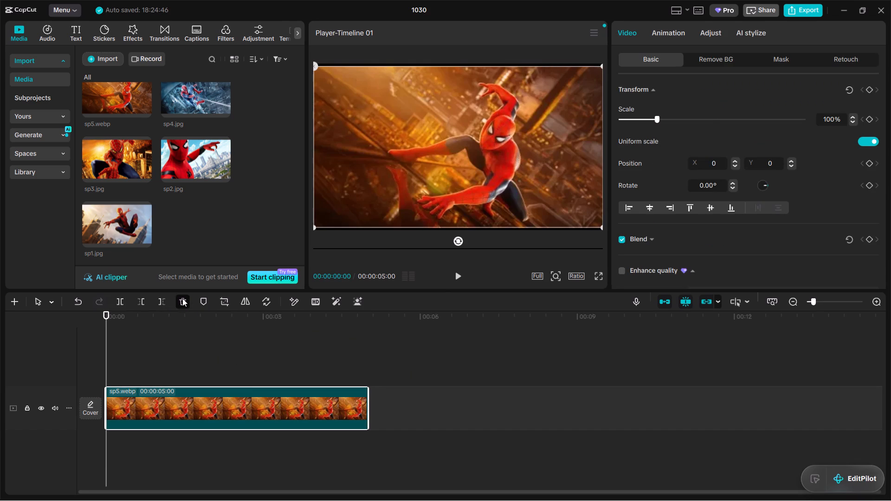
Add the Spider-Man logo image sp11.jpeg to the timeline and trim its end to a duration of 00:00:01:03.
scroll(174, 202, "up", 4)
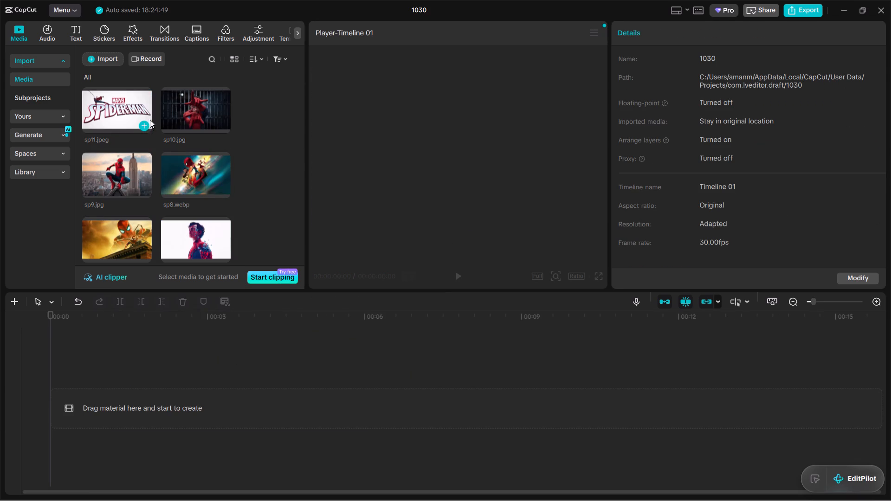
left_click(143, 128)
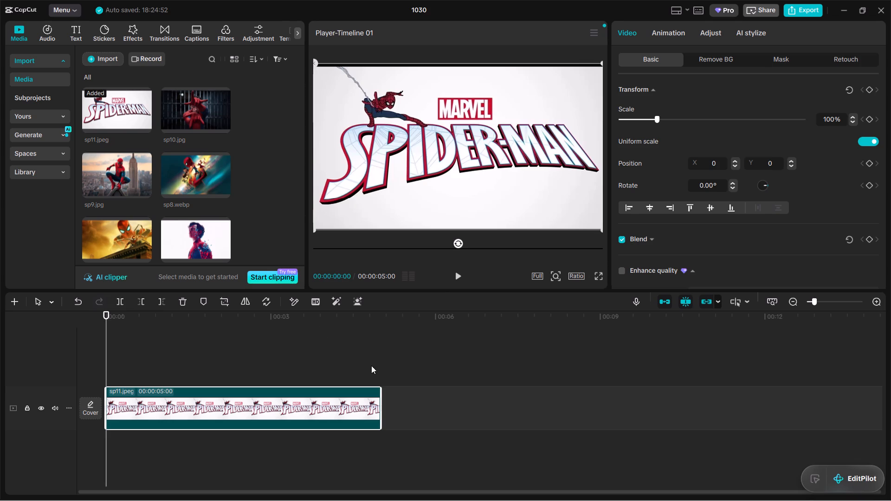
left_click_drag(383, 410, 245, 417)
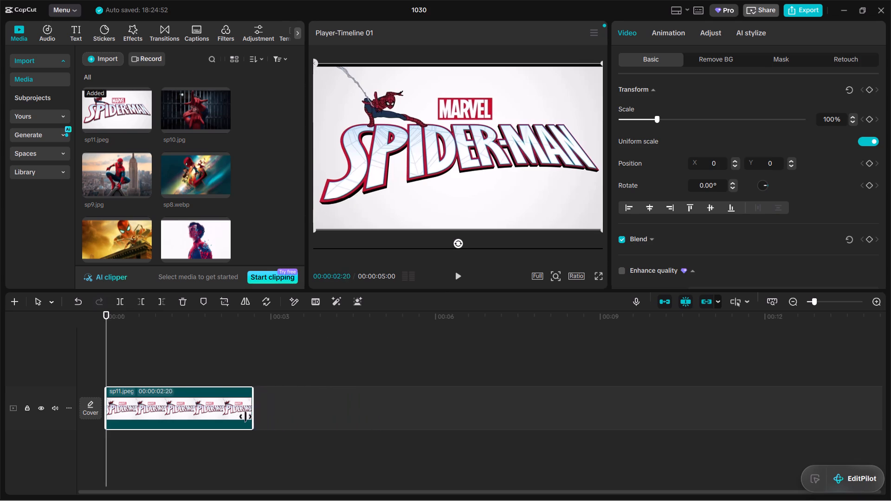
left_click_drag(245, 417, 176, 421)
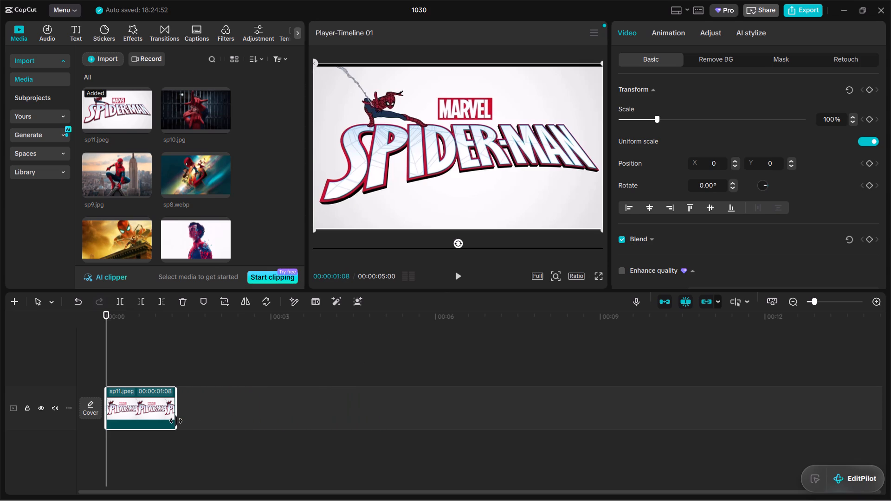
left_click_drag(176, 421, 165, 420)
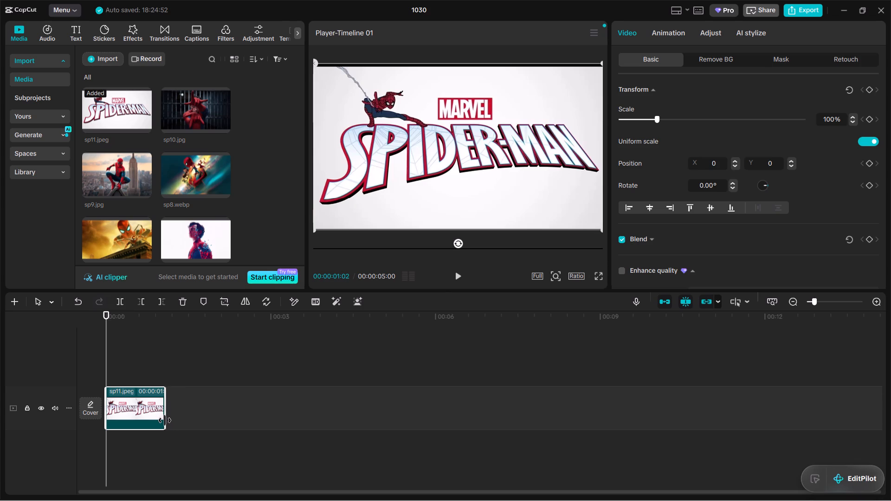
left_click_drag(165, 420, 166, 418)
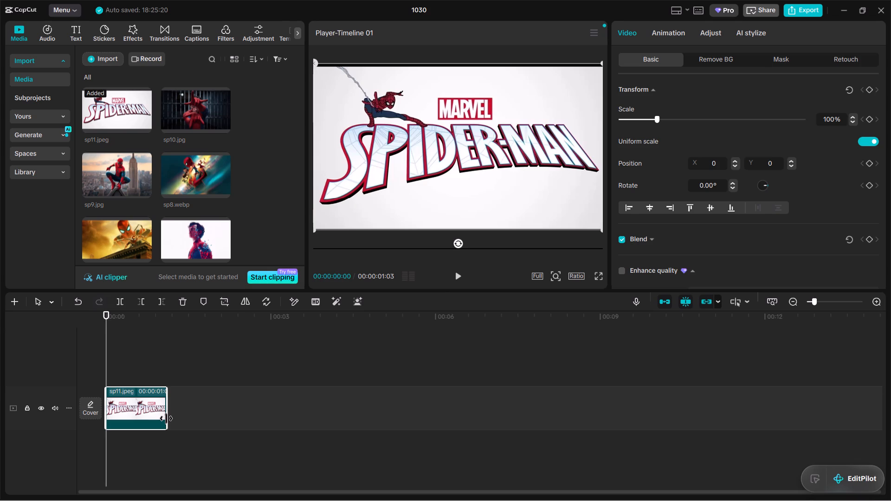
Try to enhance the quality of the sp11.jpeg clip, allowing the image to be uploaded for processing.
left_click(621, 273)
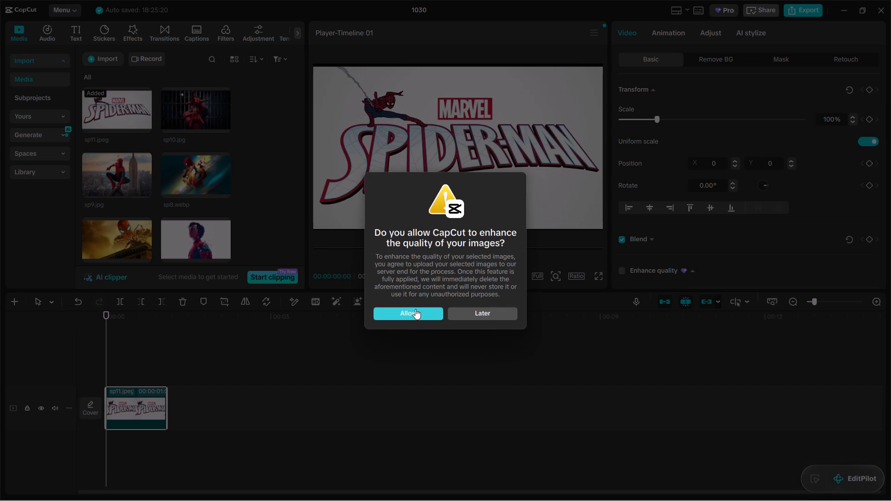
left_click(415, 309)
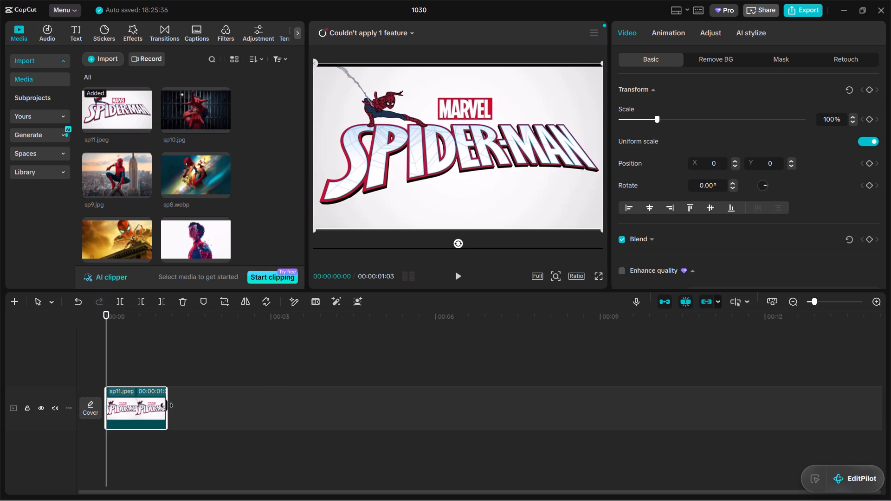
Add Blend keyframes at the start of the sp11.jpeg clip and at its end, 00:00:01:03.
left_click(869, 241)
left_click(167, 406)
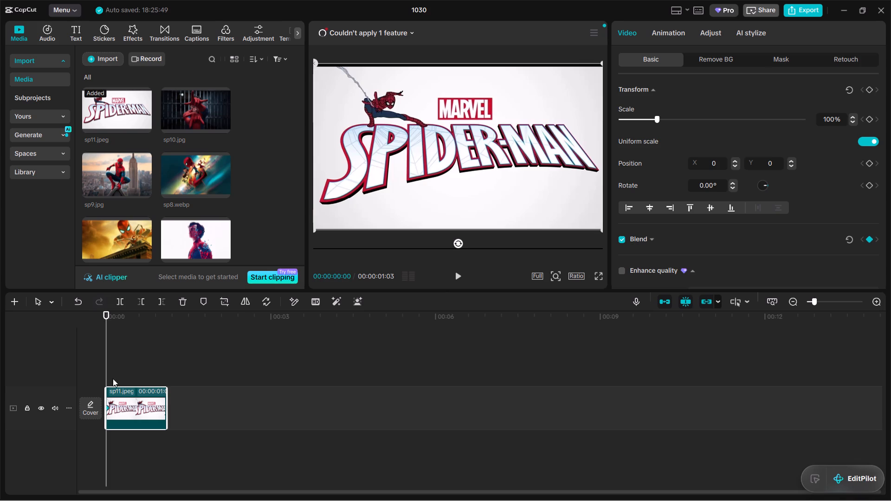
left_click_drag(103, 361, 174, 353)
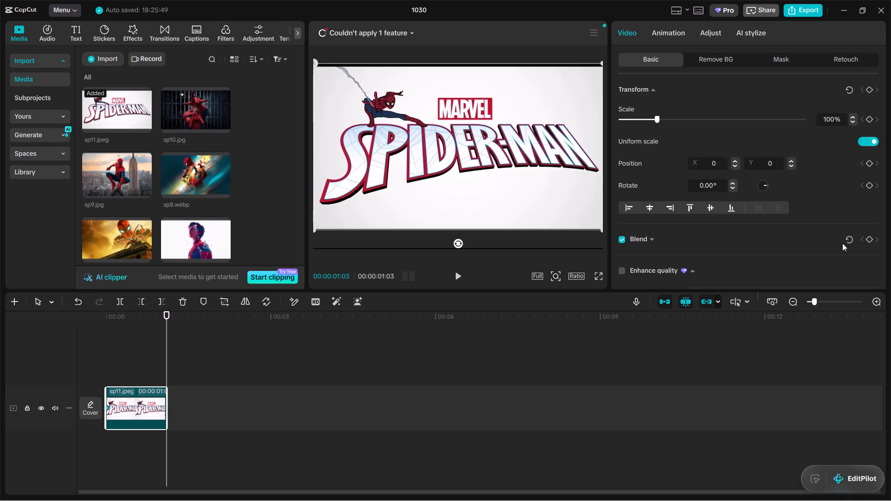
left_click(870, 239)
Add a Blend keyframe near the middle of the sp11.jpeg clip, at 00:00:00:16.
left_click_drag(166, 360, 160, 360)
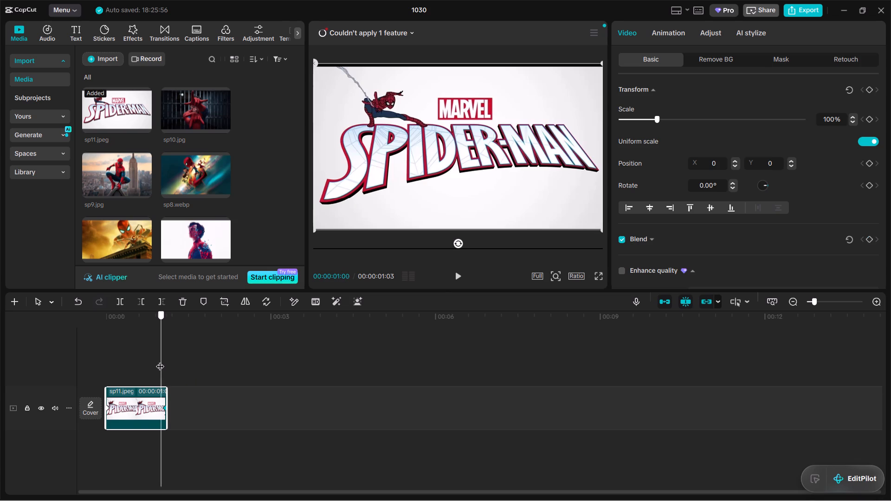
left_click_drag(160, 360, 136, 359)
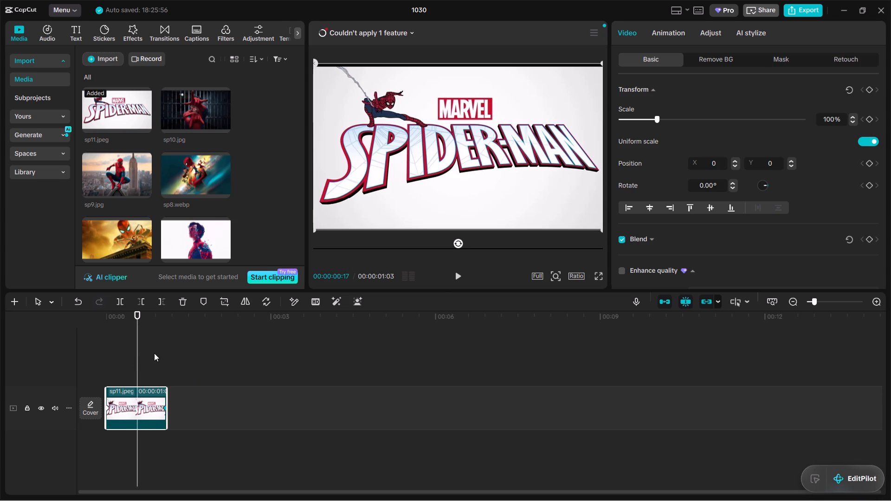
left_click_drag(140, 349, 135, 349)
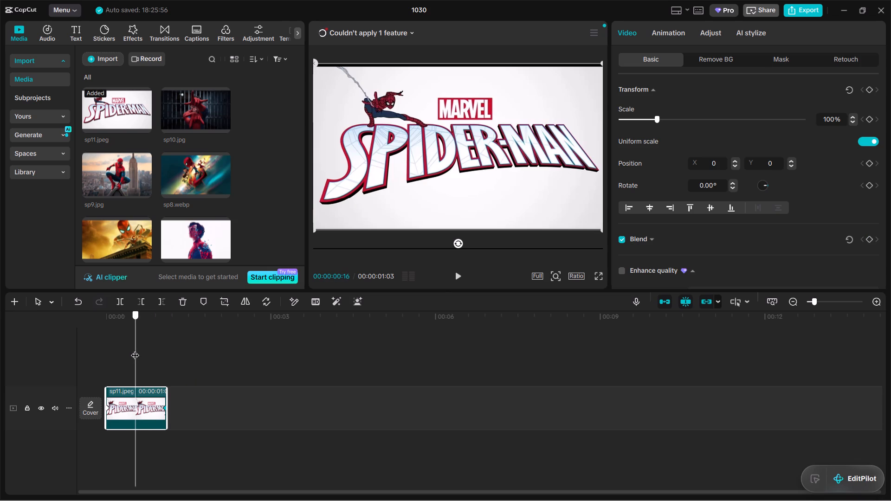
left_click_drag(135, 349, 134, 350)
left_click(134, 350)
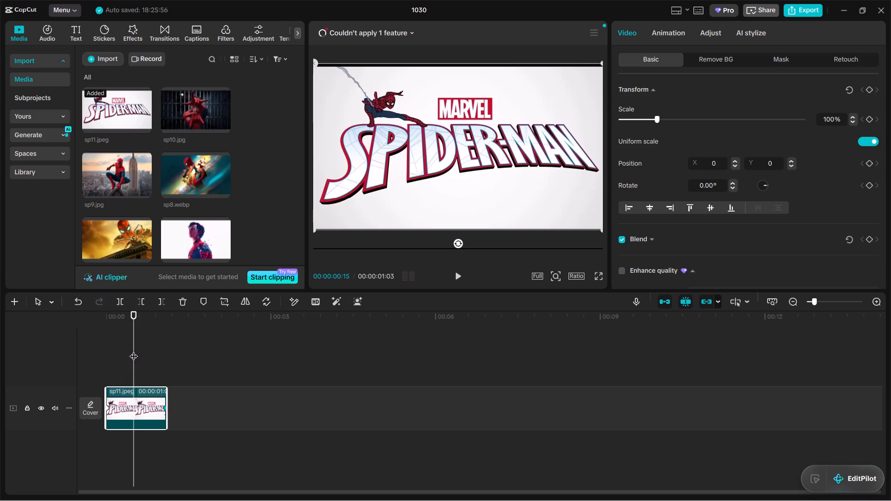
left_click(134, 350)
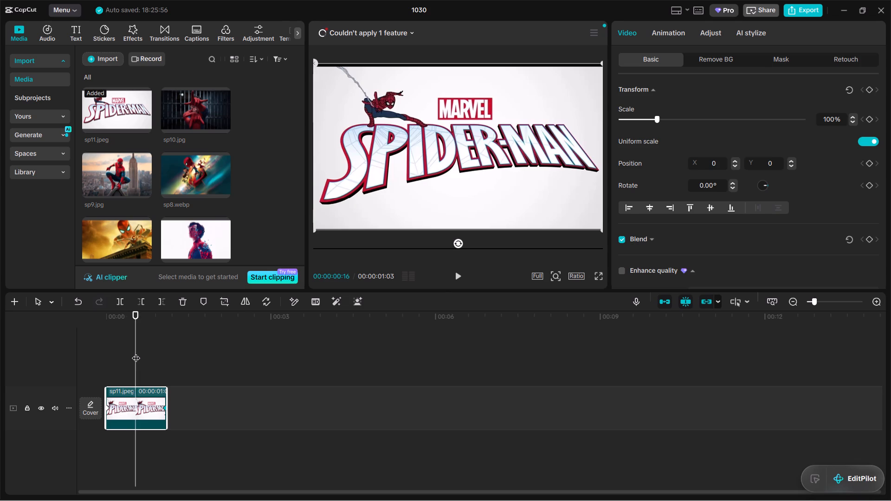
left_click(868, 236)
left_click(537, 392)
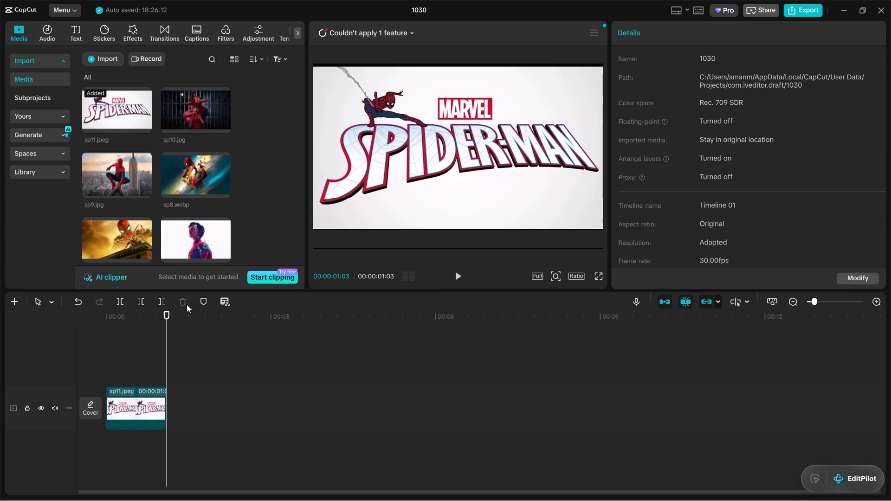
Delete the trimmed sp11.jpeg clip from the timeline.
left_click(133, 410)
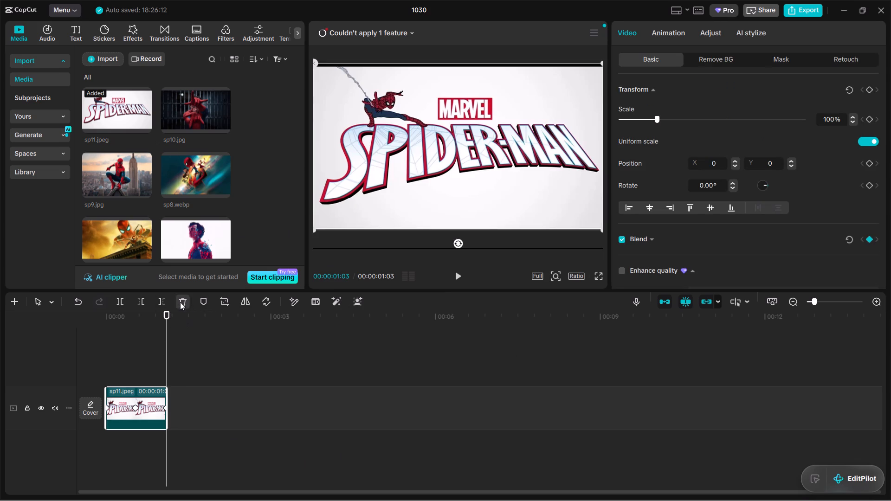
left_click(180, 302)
Add the Spider-Man logo image sp11.jpeg to the empty timeline at its default duration.
left_click(145, 125)
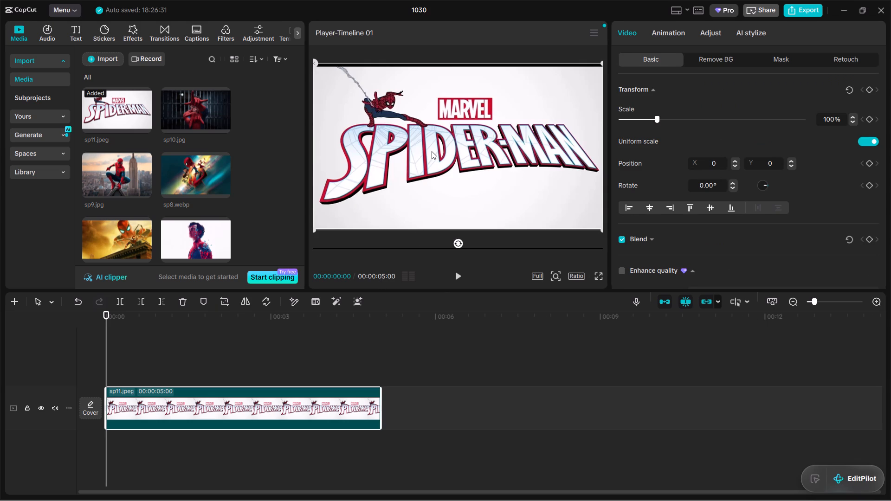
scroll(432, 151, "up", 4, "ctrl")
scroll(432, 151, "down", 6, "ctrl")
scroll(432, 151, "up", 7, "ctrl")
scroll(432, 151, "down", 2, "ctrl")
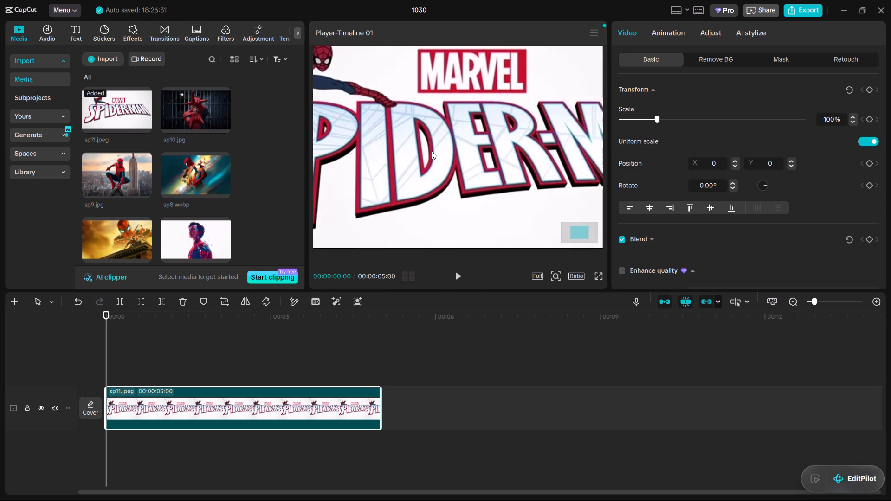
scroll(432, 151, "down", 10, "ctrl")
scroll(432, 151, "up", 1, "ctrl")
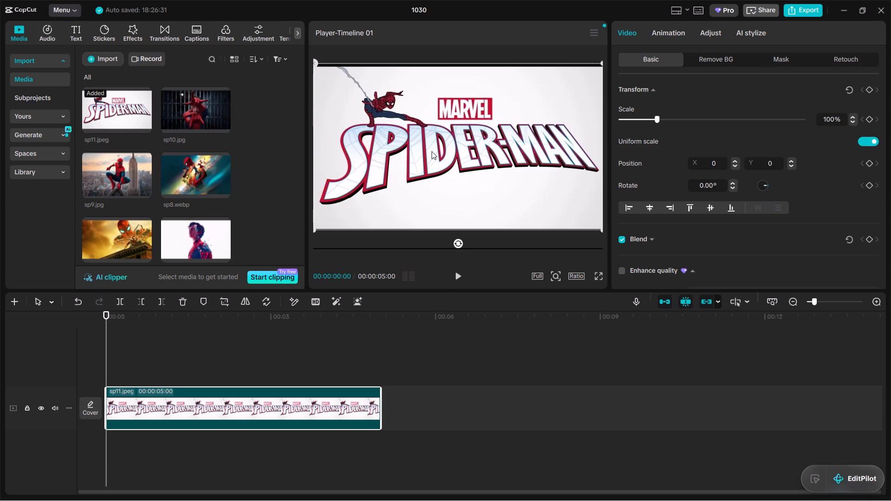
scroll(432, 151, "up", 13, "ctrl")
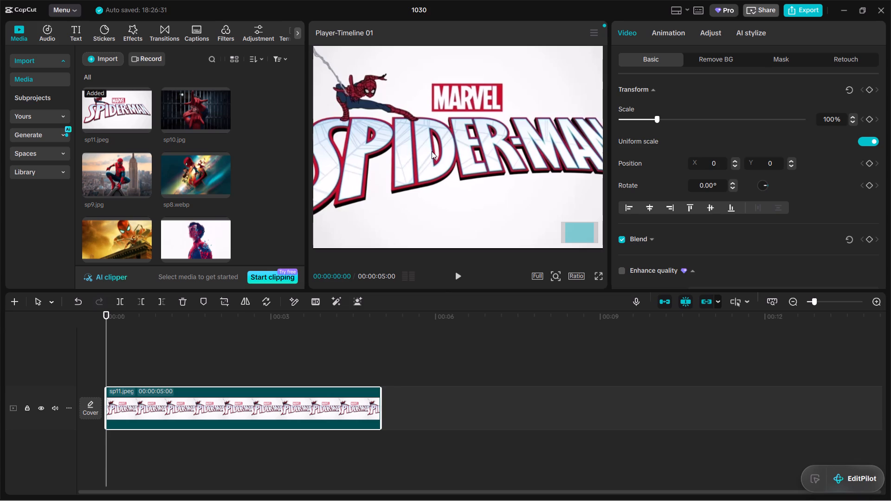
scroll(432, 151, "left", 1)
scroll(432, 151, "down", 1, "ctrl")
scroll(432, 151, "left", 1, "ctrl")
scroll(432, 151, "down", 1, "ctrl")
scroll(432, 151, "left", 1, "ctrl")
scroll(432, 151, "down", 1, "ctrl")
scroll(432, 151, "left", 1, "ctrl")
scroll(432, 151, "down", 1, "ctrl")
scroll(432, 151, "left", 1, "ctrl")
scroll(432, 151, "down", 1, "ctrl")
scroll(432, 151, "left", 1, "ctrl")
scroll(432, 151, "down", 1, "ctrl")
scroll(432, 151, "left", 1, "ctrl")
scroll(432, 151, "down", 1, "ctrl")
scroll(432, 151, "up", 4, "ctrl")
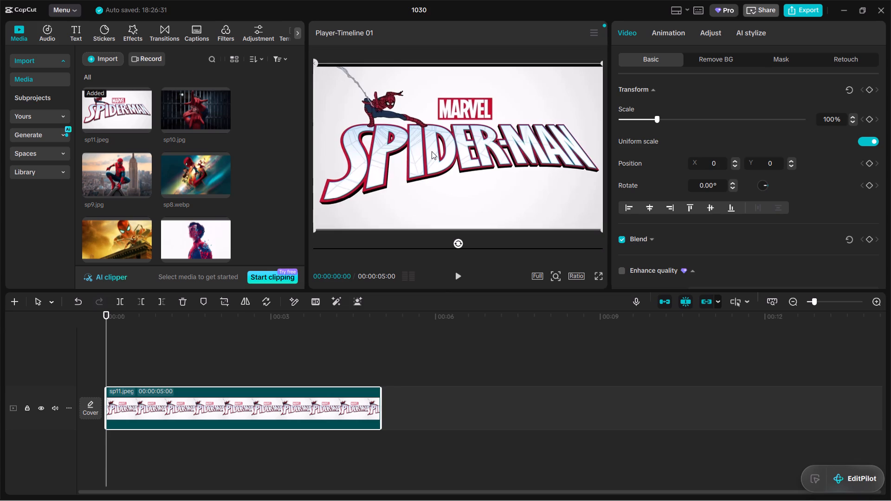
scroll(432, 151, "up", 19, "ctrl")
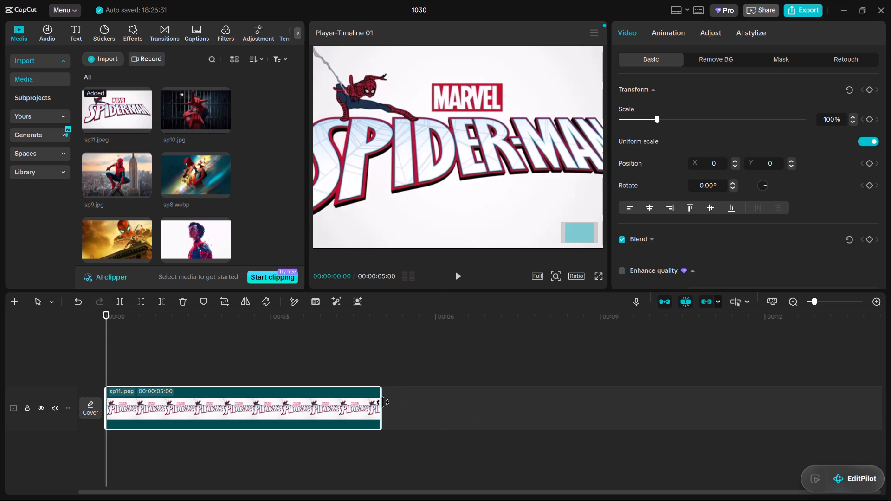
Trim the end of the sp11.jpeg clip to a duration of 00:00:01:03.
left_click_drag(380, 404, 215, 387)
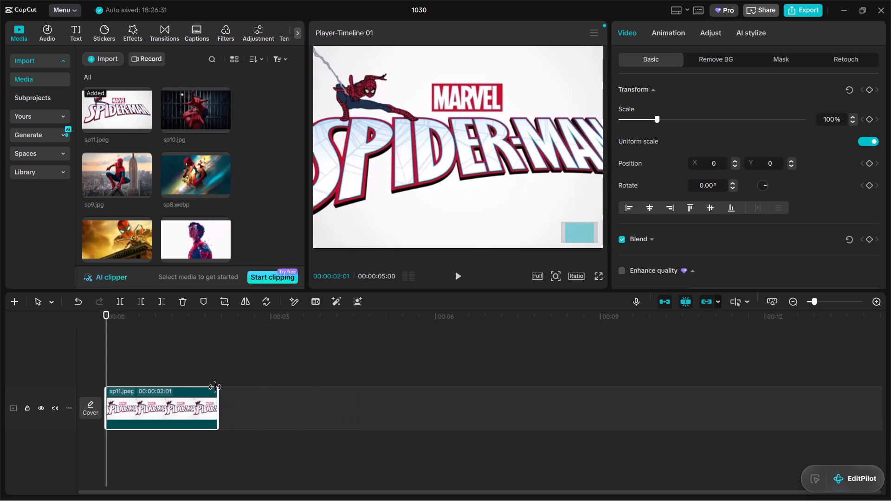
left_click_drag(215, 387, 192, 385)
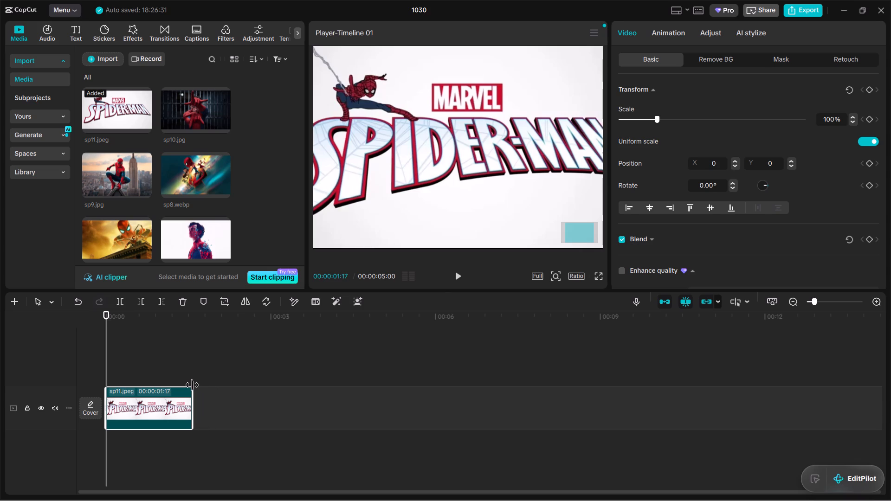
left_click_drag(192, 385, 175, 387)
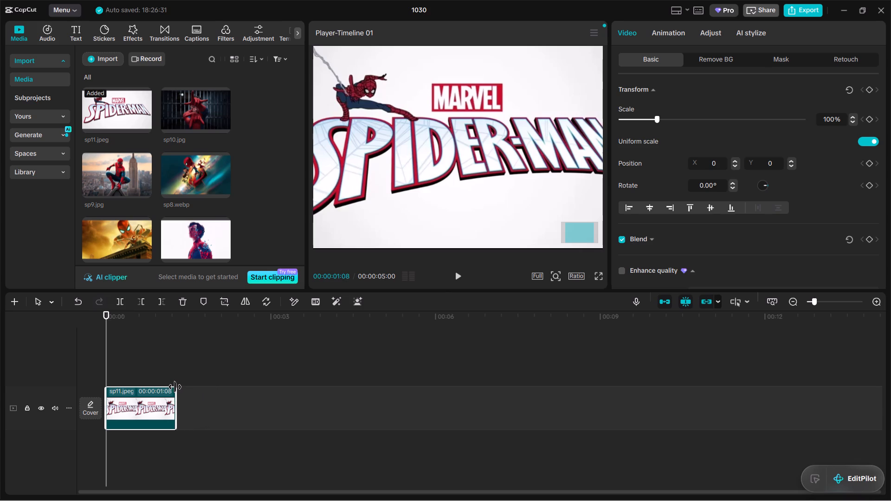
left_click_drag(175, 387, 167, 386)
left_click_drag(167, 386, 166, 386)
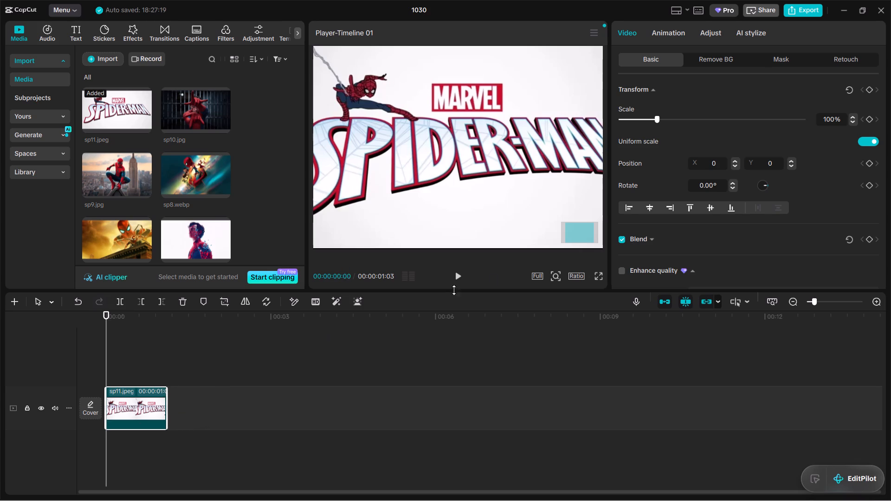
Add a Blend keyframe at the start of the sp11.jpeg clip.
left_click(869, 239)
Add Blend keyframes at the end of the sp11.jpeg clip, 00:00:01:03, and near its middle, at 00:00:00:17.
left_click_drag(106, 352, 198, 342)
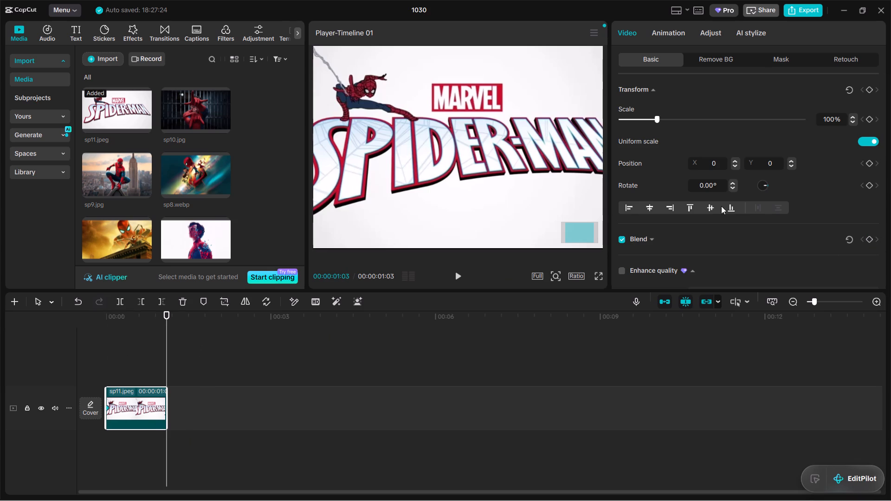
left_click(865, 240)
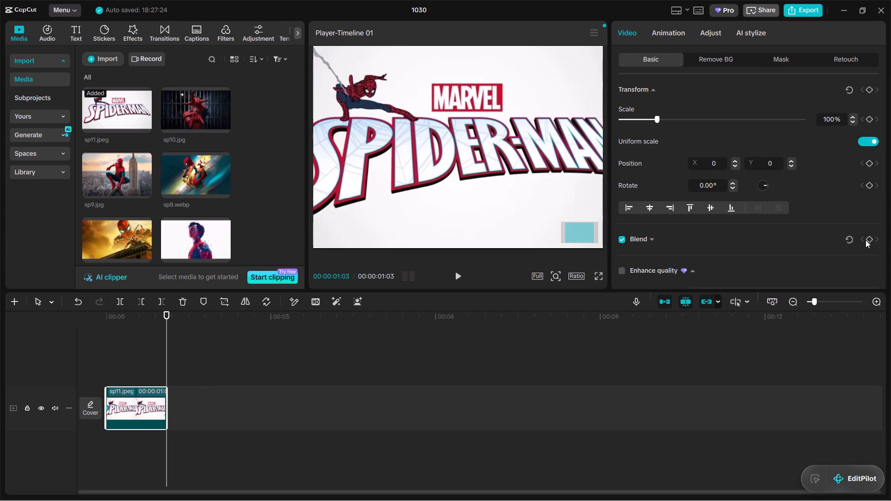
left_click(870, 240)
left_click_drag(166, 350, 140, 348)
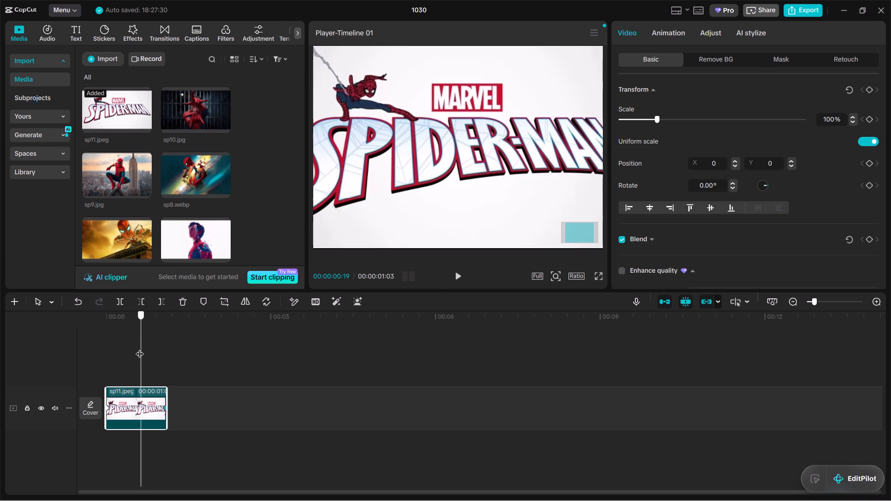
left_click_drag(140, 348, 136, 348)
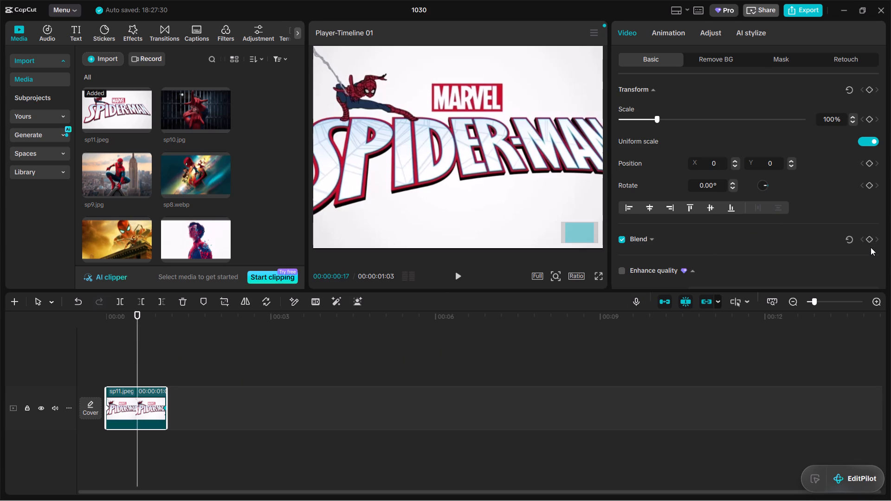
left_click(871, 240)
Add a marker to the sp11.jpeg clip at 00:00:00:17.
left_click(205, 302)
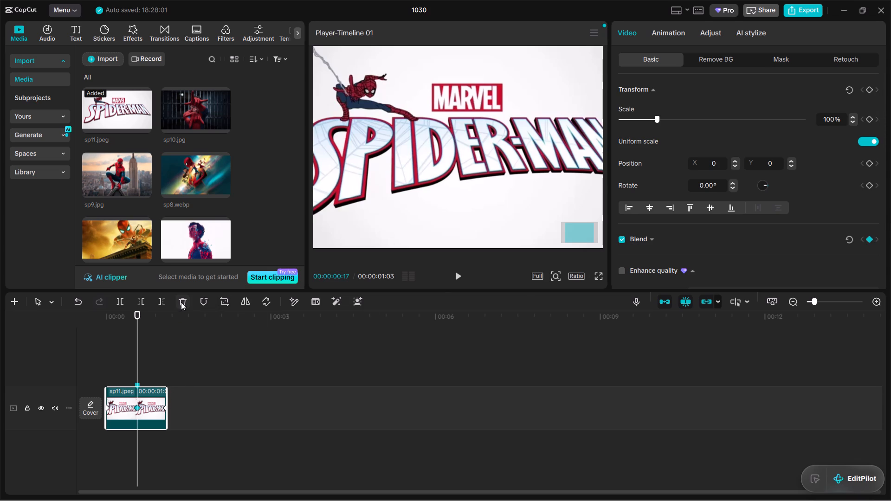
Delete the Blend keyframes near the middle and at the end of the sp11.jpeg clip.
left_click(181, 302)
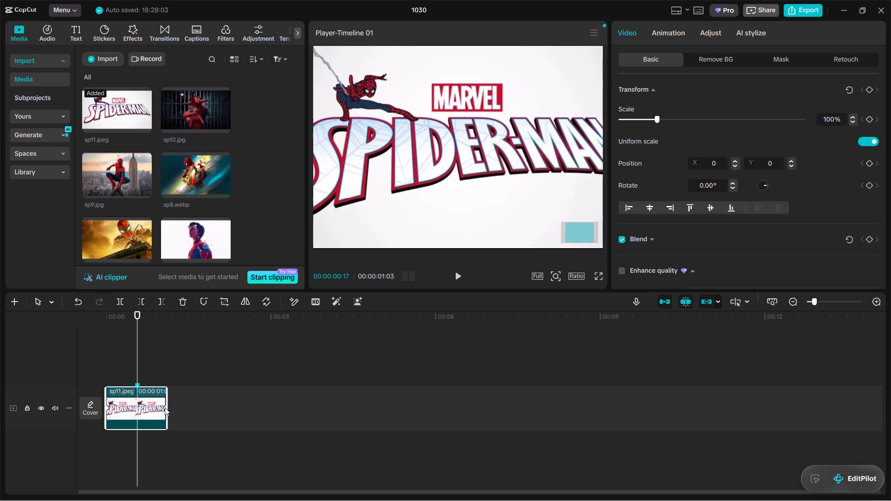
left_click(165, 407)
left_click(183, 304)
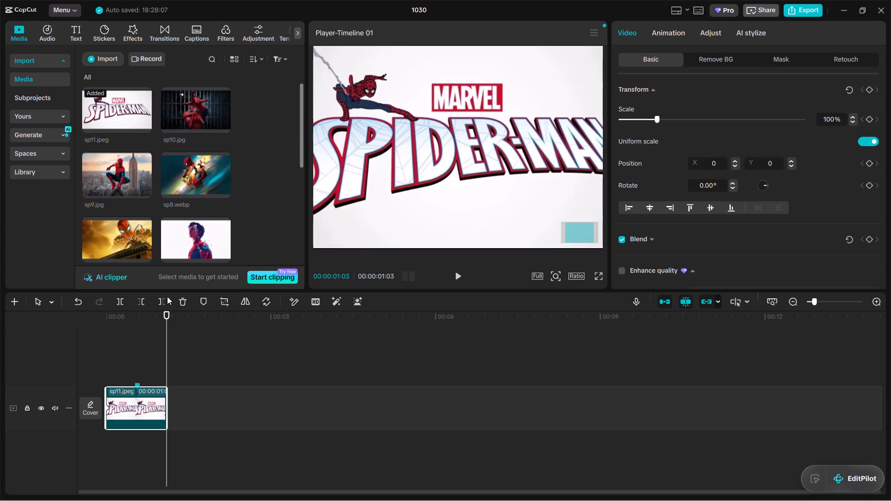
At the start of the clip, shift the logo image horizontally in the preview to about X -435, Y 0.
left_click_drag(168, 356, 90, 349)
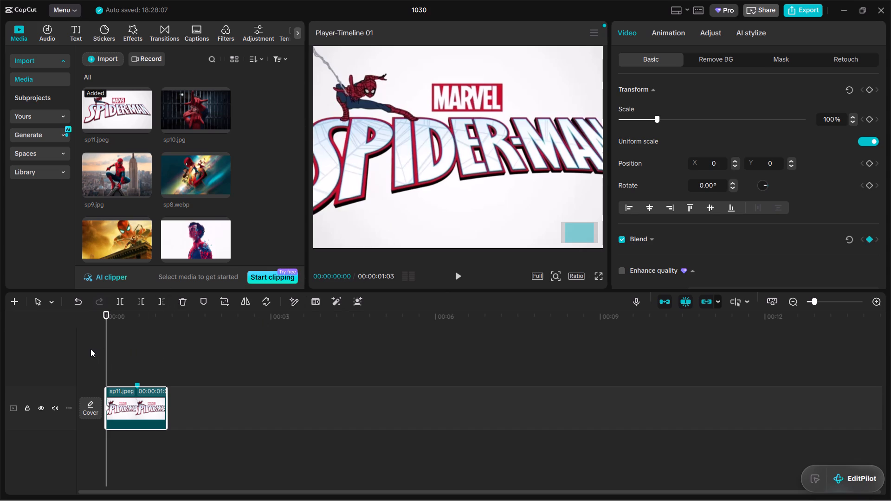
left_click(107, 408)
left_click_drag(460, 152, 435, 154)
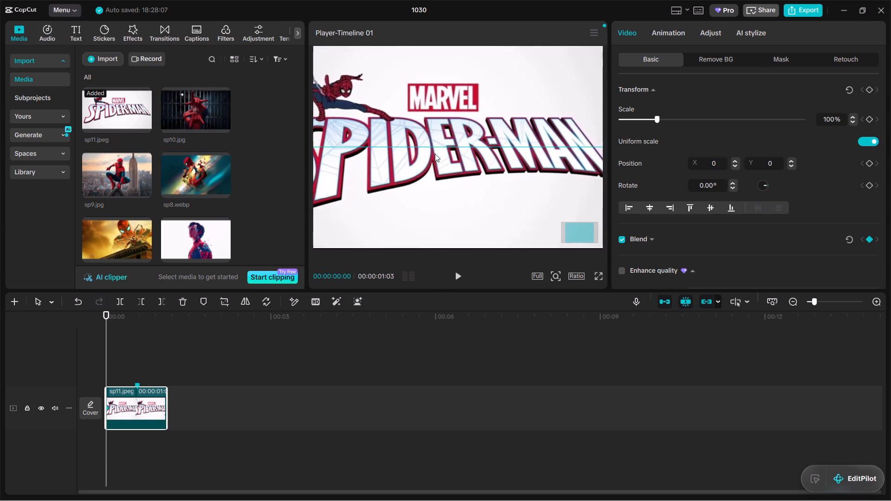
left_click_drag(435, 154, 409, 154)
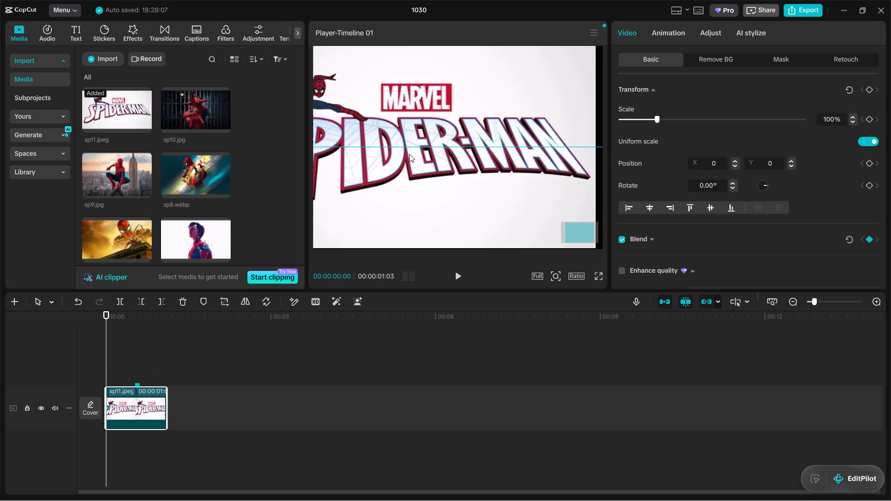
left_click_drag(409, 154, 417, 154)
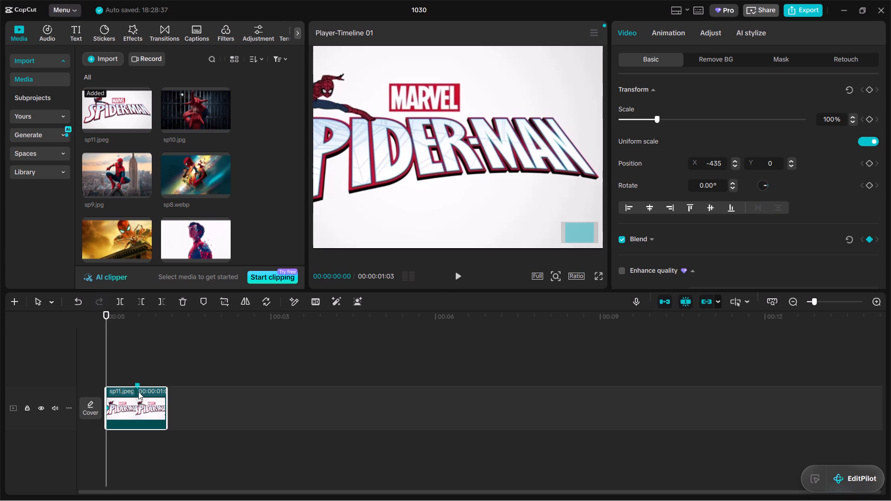
At the clip's end, 00:00:01:03, move the logo image to about X 432, Y -47 and add a Blend keyframe.
left_click(104, 347)
left_click_drag(104, 347, 174, 343)
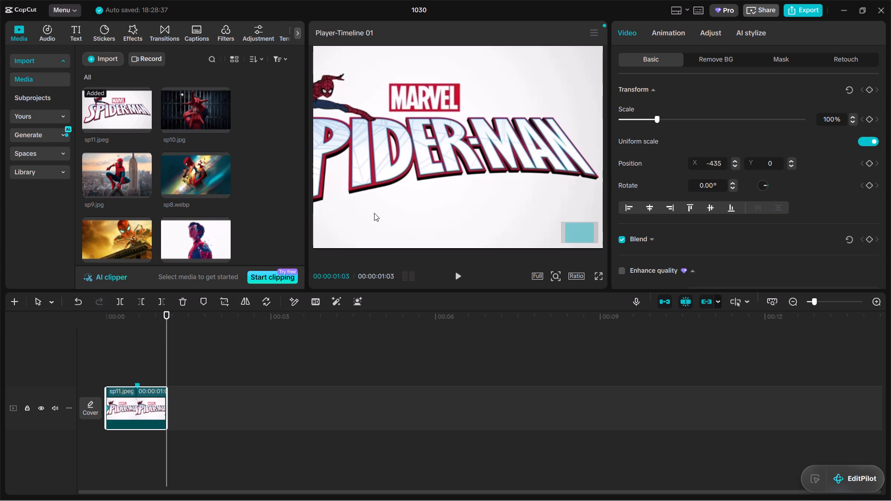
left_click_drag(409, 165, 453, 166)
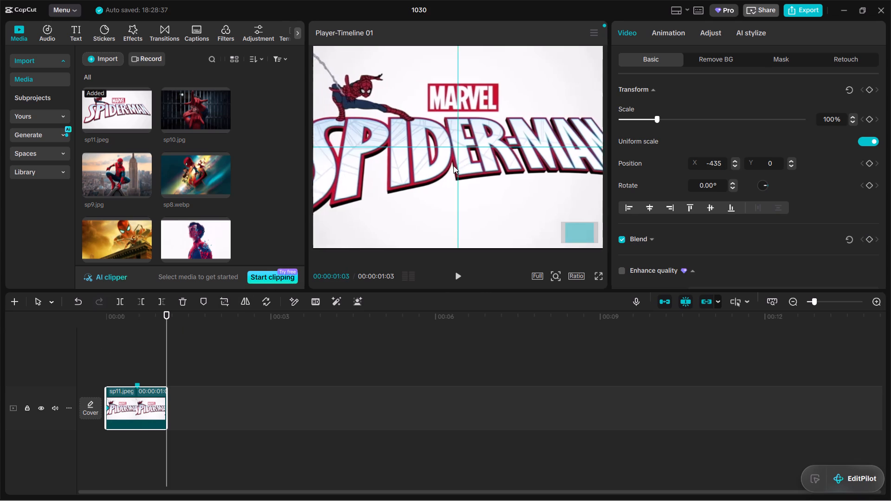
left_click_drag(453, 166, 512, 173)
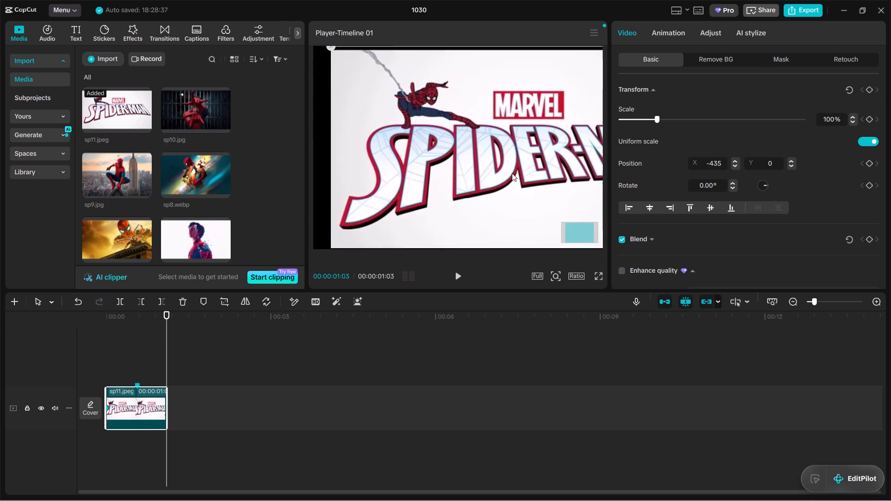
left_click_drag(512, 173, 497, 170)
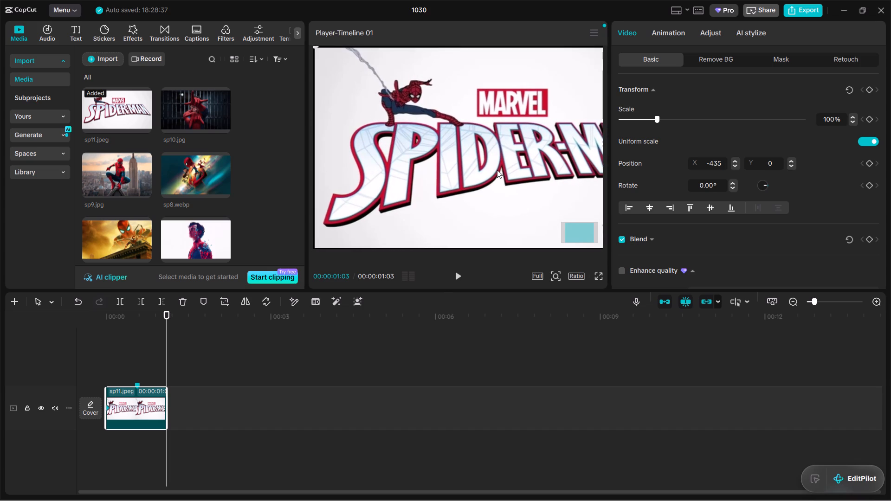
left_click_drag(497, 170, 494, 169)
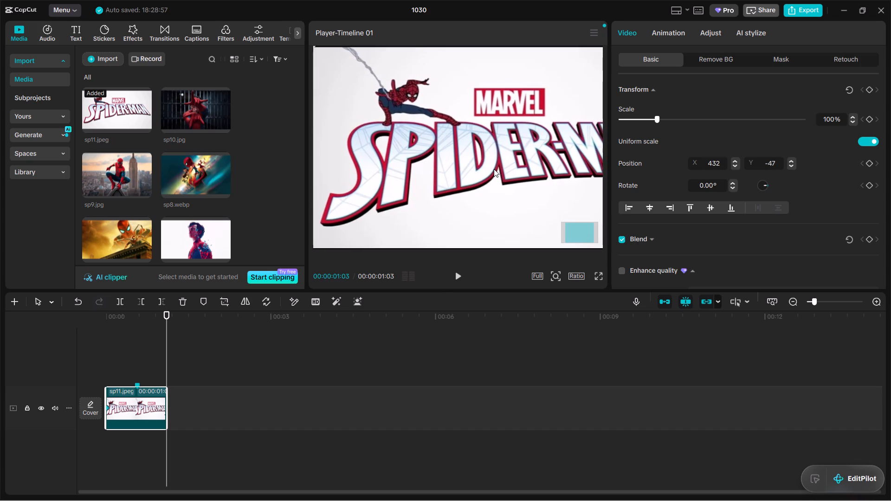
left_click(869, 241)
Play the sp11.jpeg clip from its start to check the logo's movement.
left_click_drag(165, 348, 82, 351)
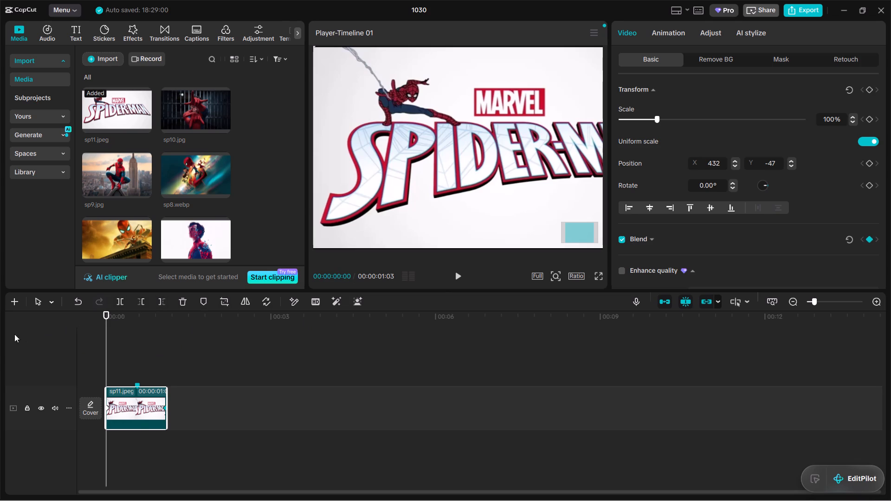
left_click(454, 279)
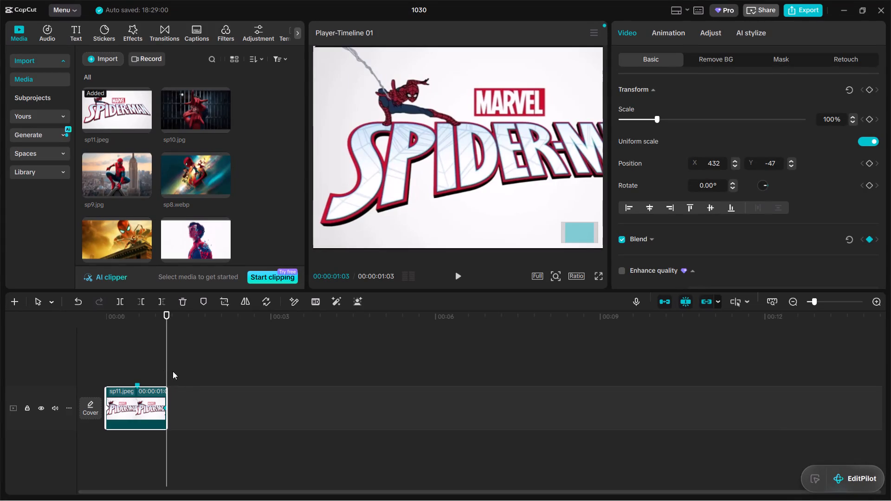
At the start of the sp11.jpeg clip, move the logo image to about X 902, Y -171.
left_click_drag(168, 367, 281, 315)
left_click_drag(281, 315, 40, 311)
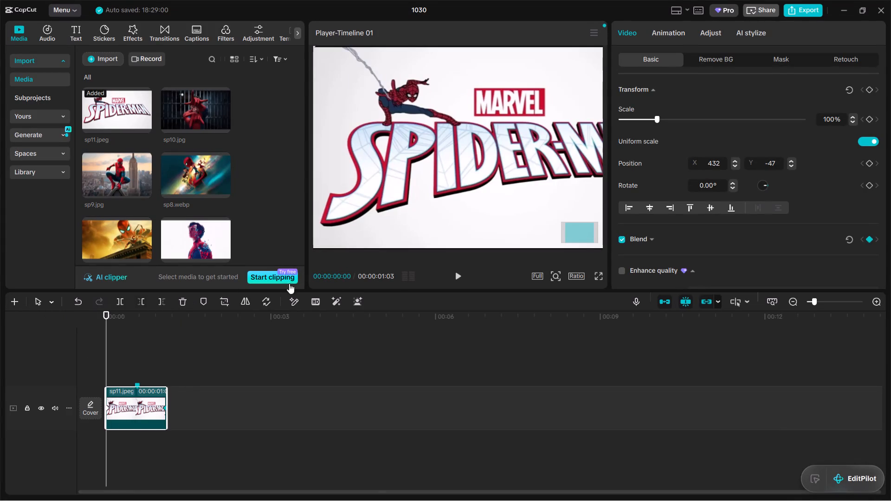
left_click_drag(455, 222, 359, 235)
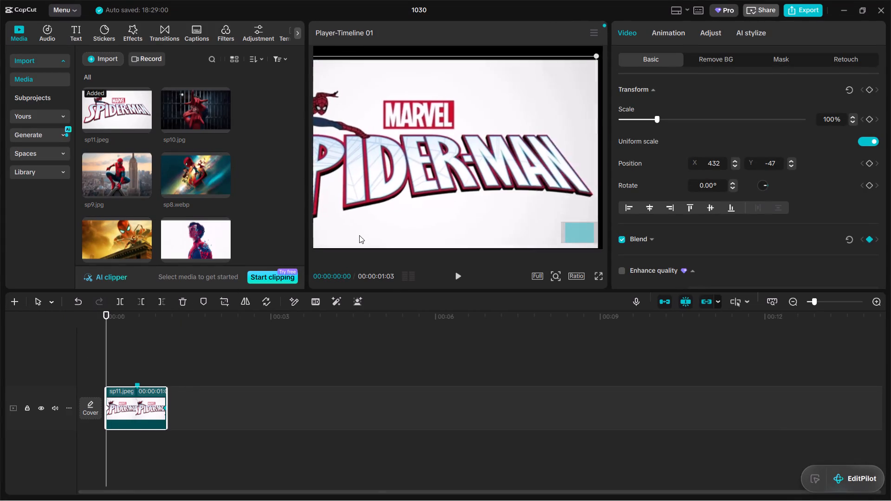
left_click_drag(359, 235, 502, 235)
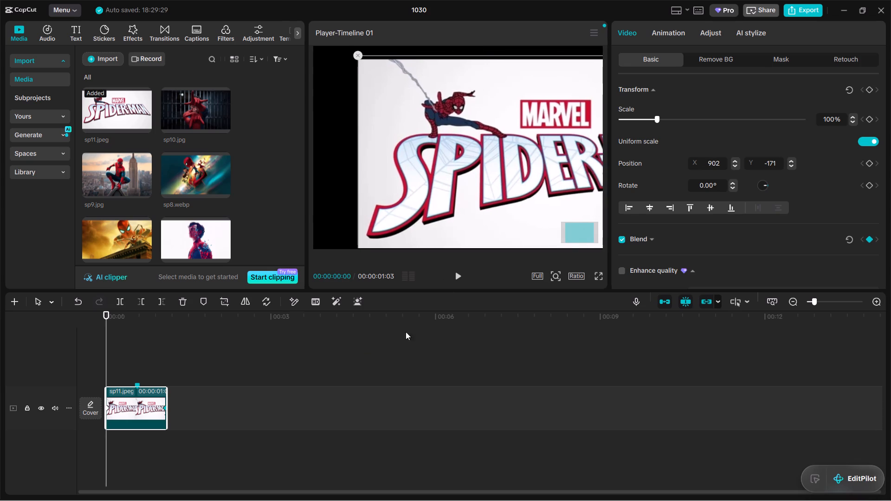
Replace the edited sp11.jpeg clip on the timeline by deleting it and adding sp11.jpeg afresh from the imported media.
left_click(180, 301)
left_click(180, 303)
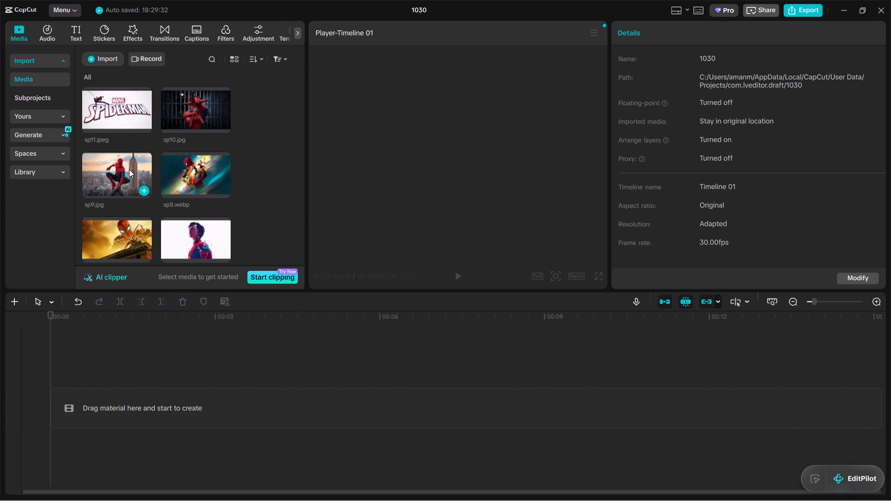
left_click(143, 128)
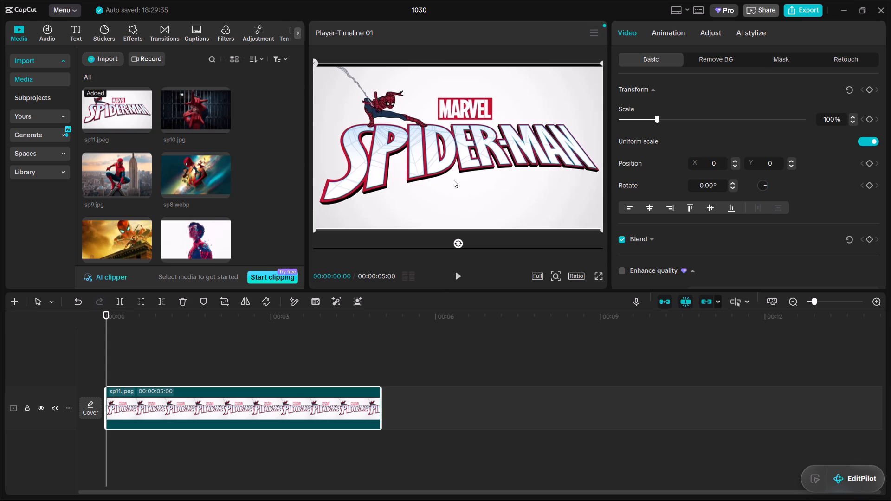
At the start of the new clip, shift the logo image to about X -453, Y 0 and add a Blend keyframe.
scroll(453, 180, "up", 6, "ctrl")
scroll(453, 180, "down", 6, "ctrl")
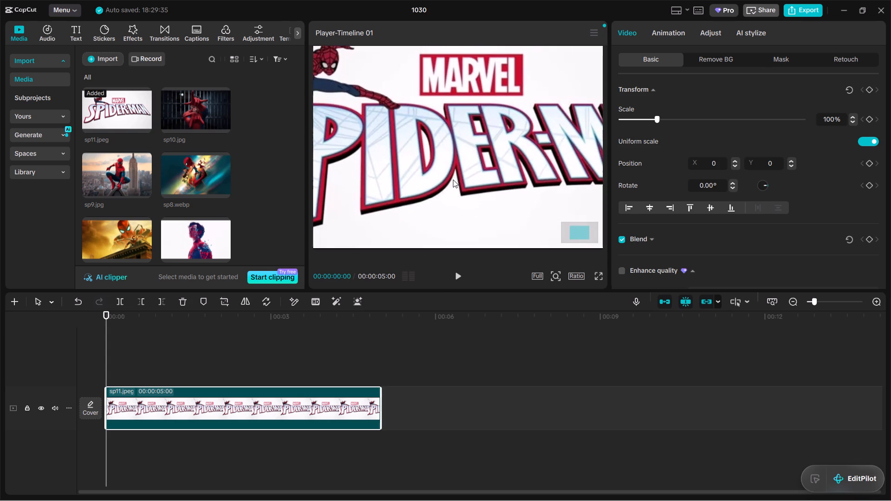
scroll(453, 180, "down", 10, "ctrl")
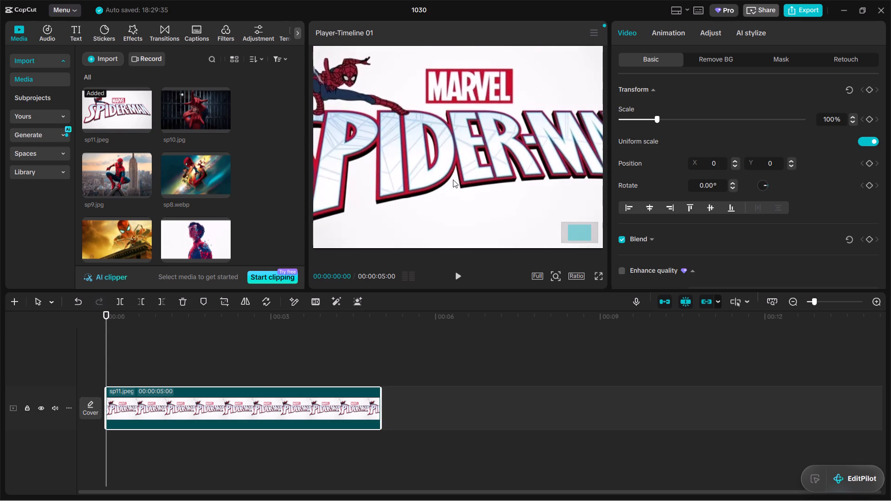
scroll(453, 180, "down", 3, "ctrl")
scroll(453, 180, "up", 6, "ctrl")
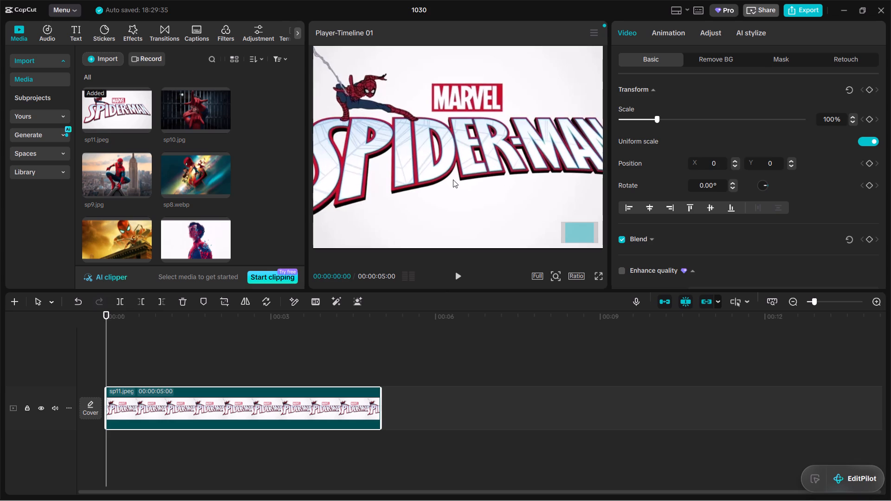
left_click_drag(504, 154, 405, 163)
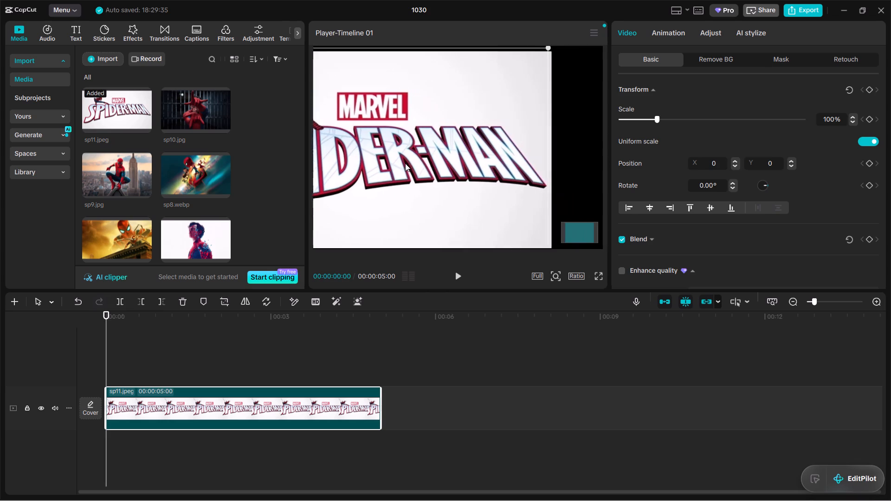
left_click_drag(405, 163, 460, 154)
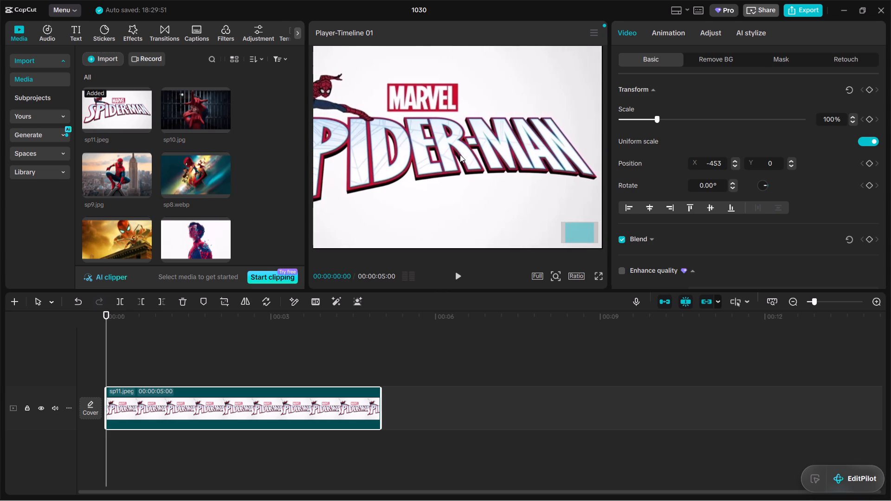
left_click(869, 237)
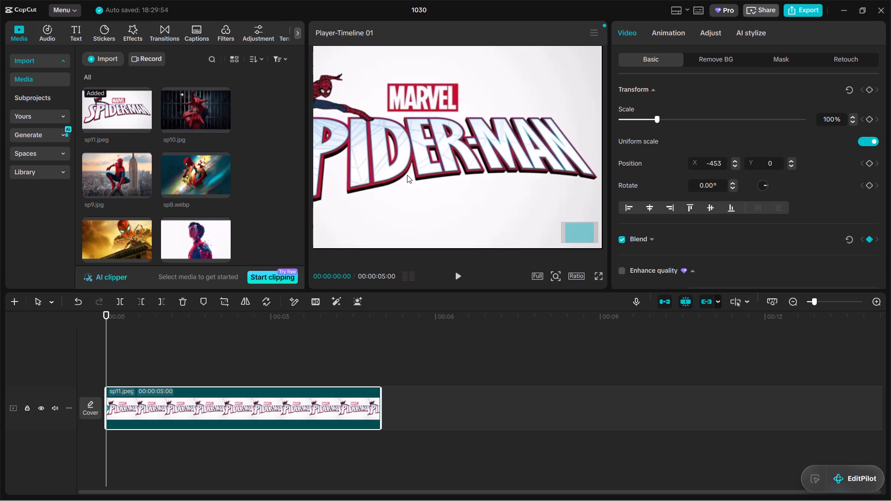
With the playhead still at the start, move the logo to about X 432, Y 47, and add a Blend keyframe at 00:00:05:00.
left_click_drag(398, 177, 484, 173)
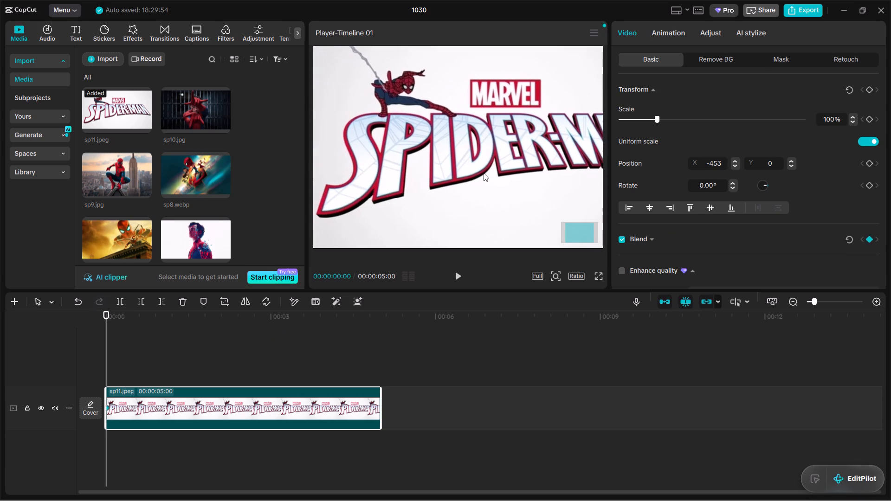
left_click_drag(484, 173, 485, 173)
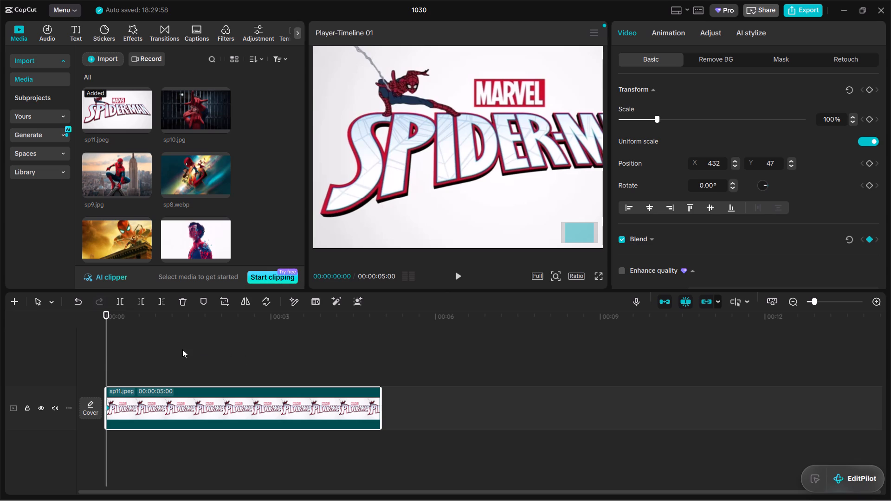
left_click_drag(104, 349, 442, 317)
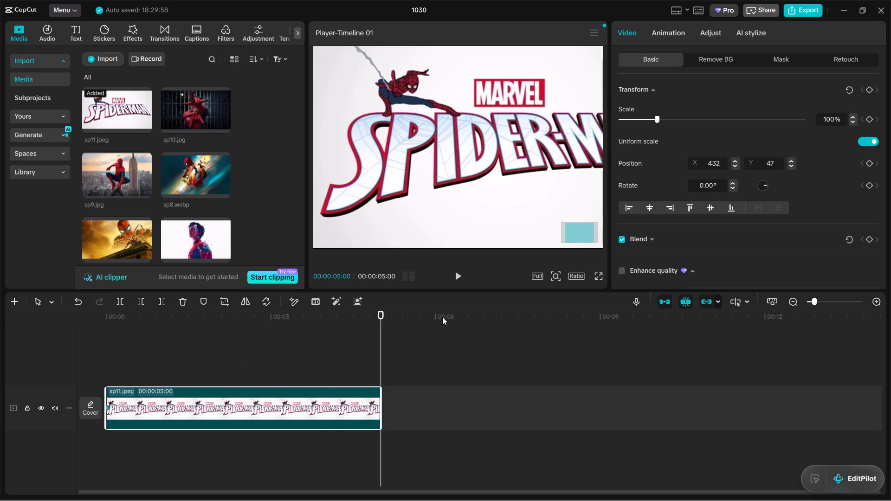
left_click(868, 239)
Play the new sp11.jpeg clip from its start to check the logo's animation.
left_click(127, 409)
left_click_drag(382, 339, 218, 297)
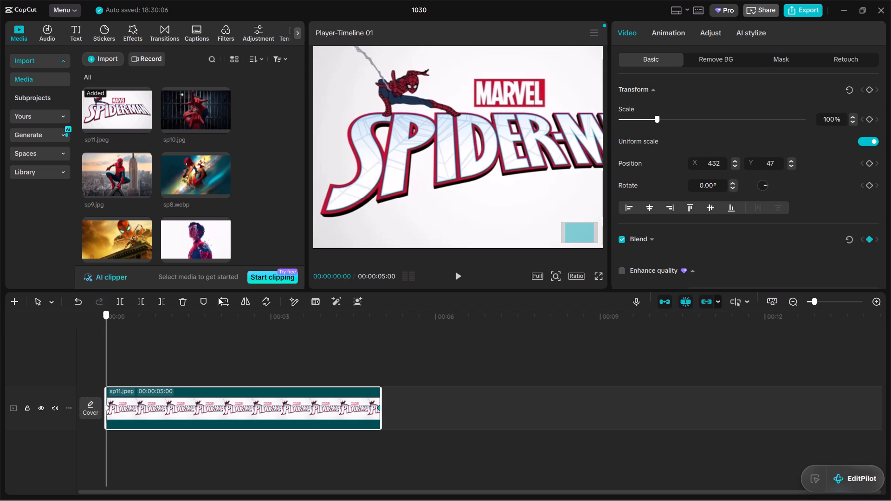
left_click_drag(218, 297, 45, 299)
left_click(461, 272)
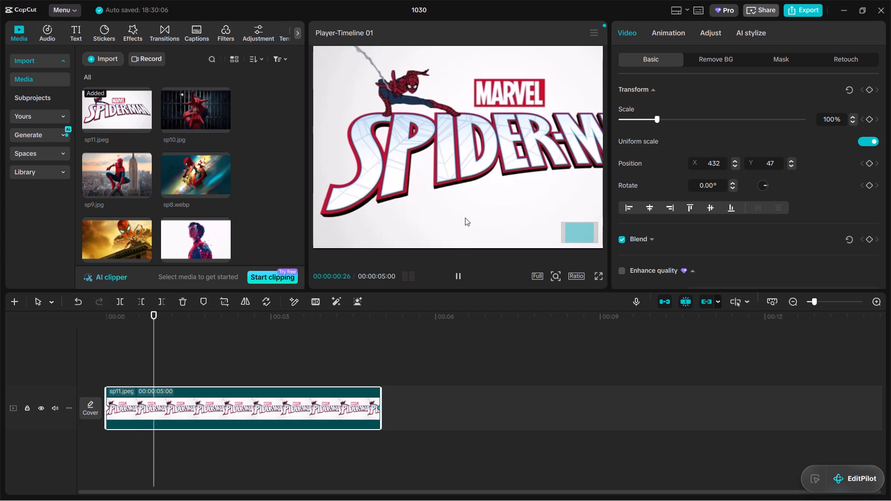
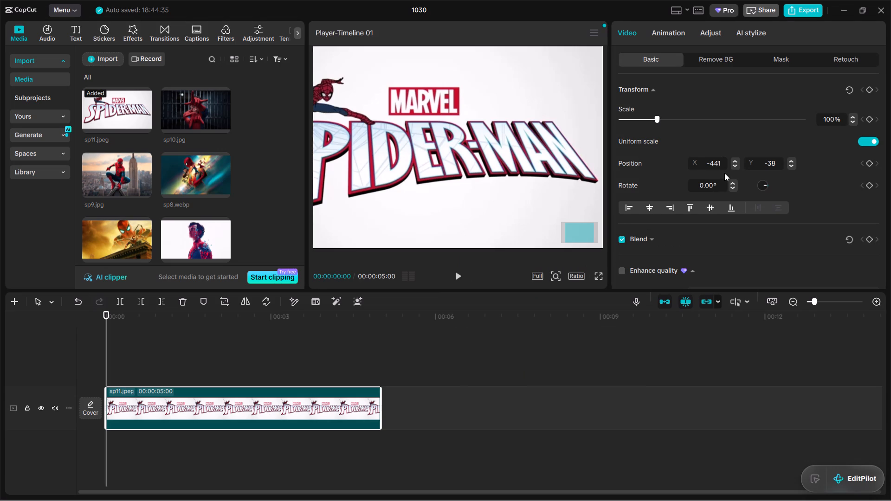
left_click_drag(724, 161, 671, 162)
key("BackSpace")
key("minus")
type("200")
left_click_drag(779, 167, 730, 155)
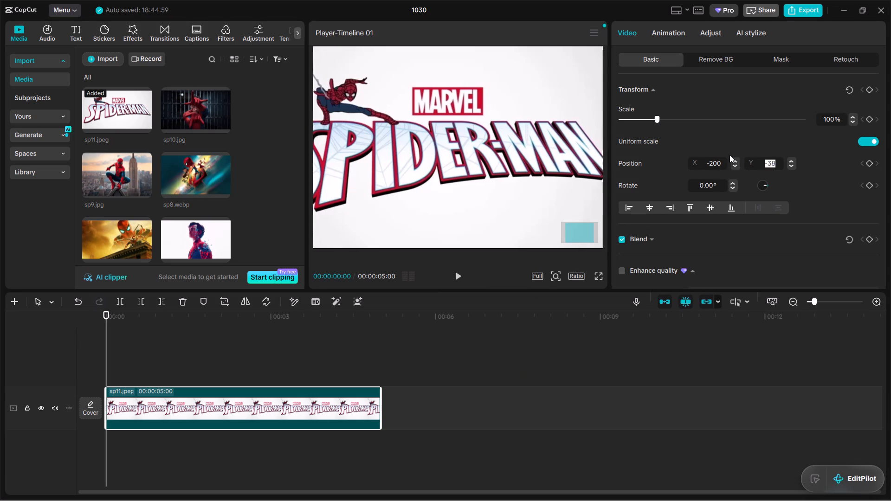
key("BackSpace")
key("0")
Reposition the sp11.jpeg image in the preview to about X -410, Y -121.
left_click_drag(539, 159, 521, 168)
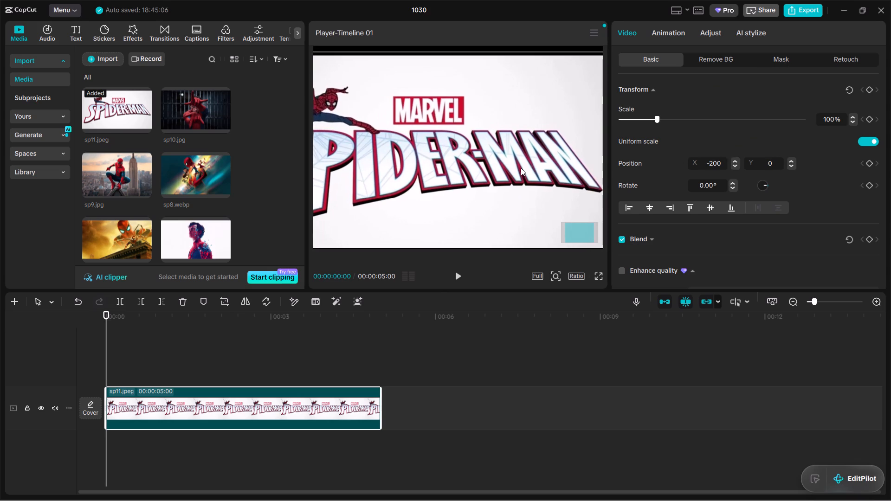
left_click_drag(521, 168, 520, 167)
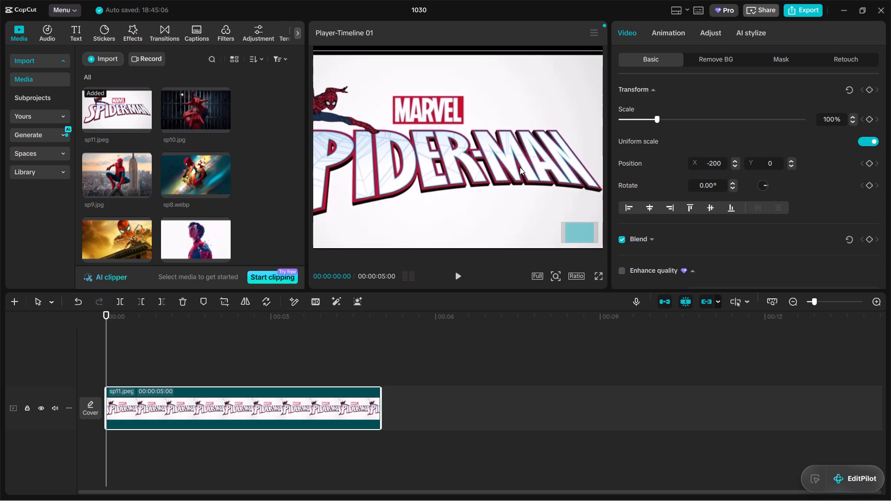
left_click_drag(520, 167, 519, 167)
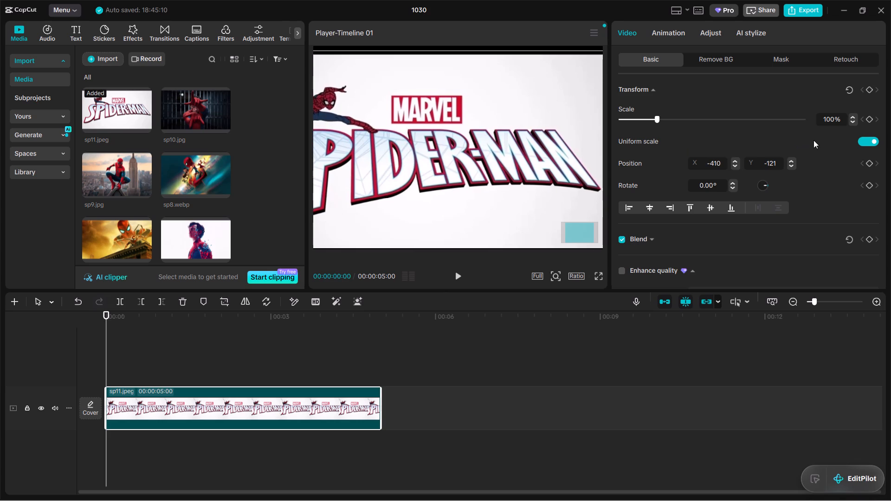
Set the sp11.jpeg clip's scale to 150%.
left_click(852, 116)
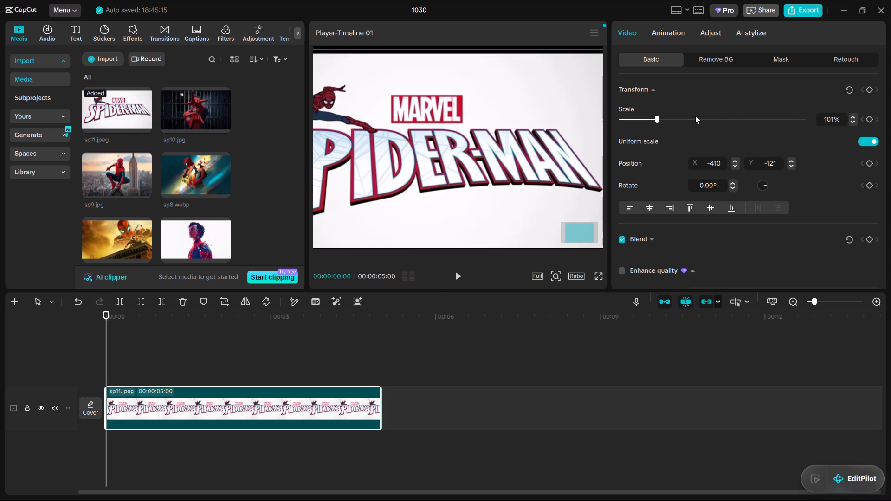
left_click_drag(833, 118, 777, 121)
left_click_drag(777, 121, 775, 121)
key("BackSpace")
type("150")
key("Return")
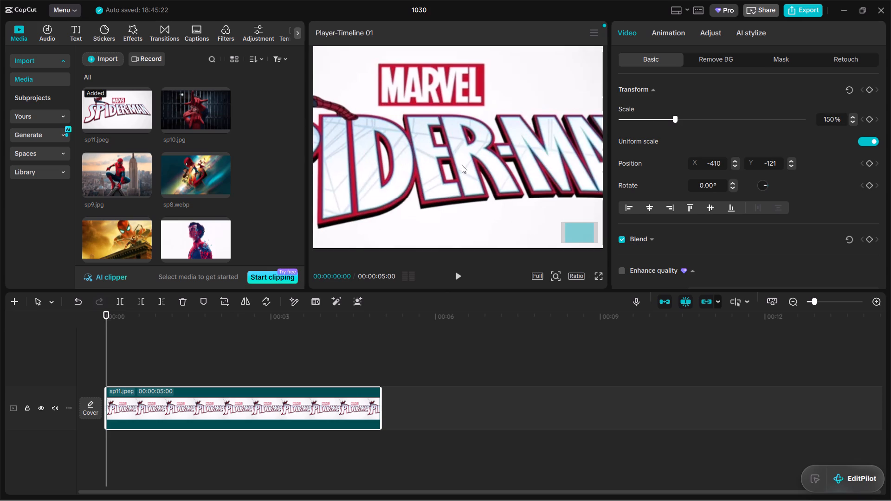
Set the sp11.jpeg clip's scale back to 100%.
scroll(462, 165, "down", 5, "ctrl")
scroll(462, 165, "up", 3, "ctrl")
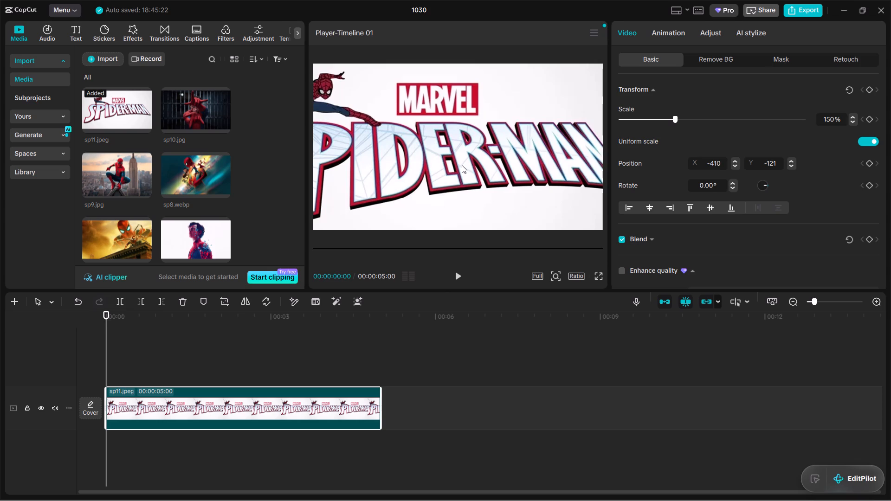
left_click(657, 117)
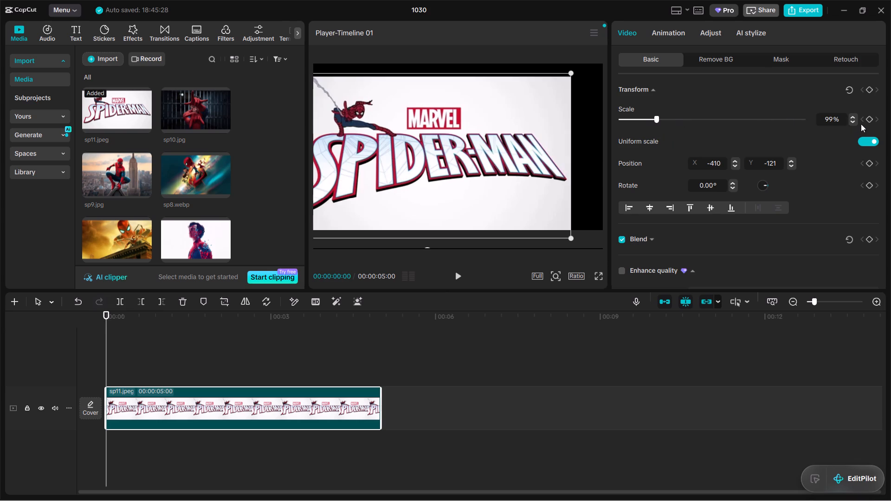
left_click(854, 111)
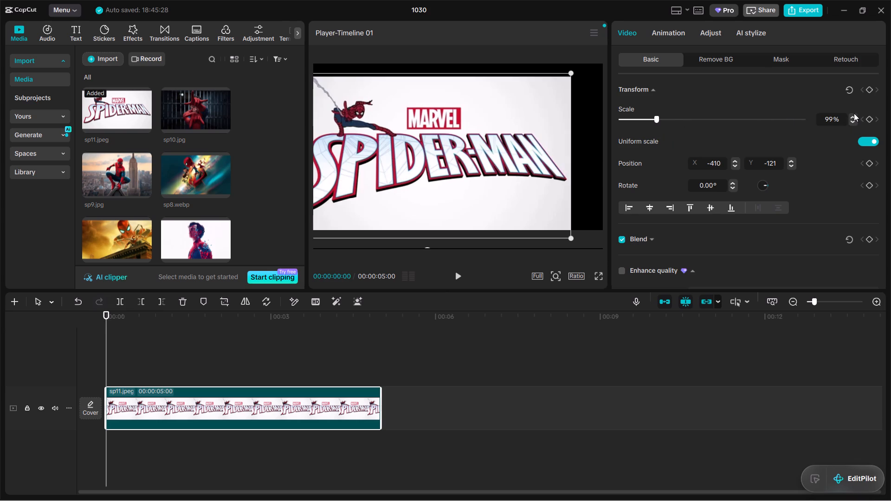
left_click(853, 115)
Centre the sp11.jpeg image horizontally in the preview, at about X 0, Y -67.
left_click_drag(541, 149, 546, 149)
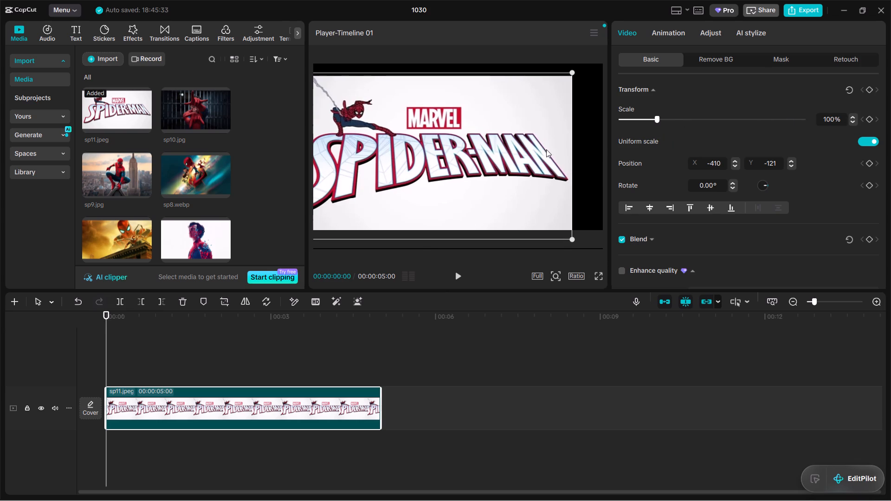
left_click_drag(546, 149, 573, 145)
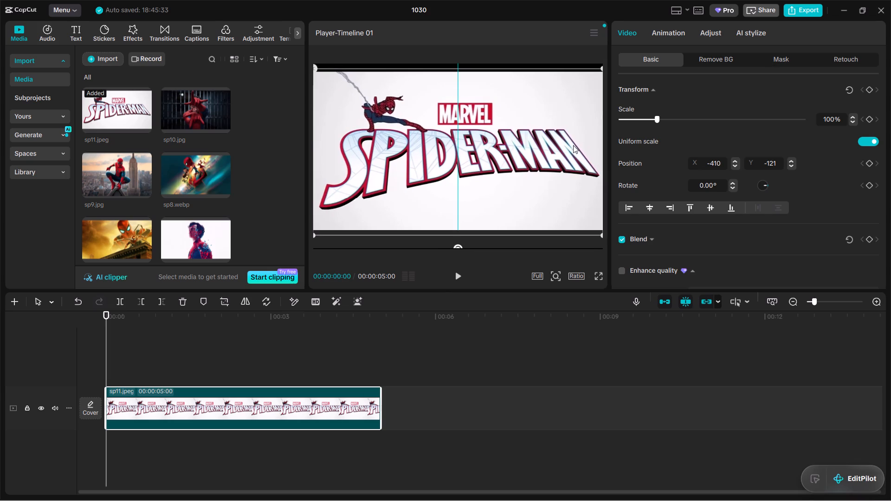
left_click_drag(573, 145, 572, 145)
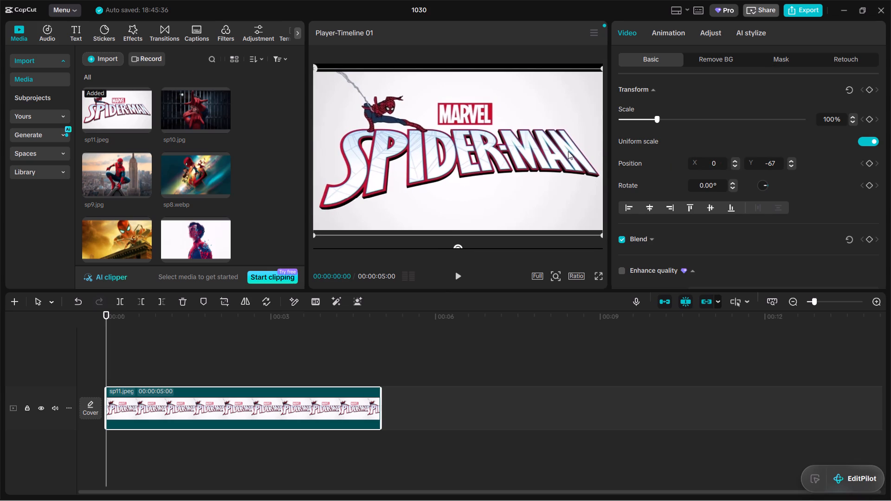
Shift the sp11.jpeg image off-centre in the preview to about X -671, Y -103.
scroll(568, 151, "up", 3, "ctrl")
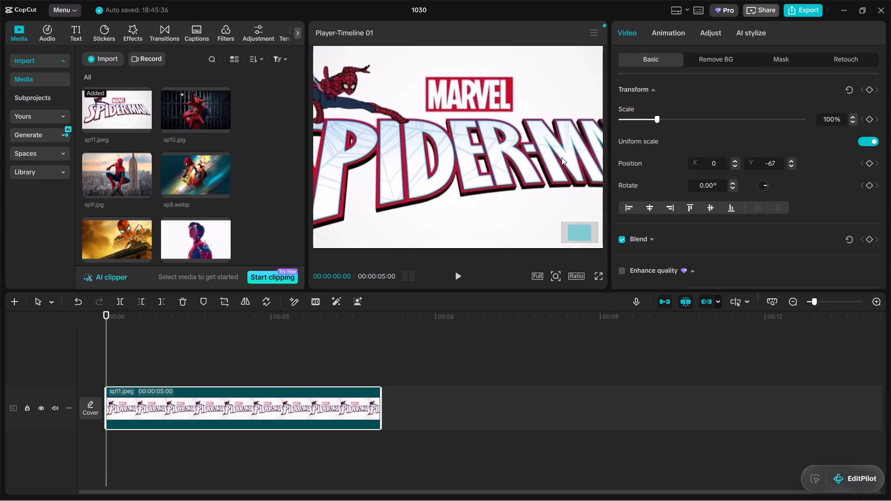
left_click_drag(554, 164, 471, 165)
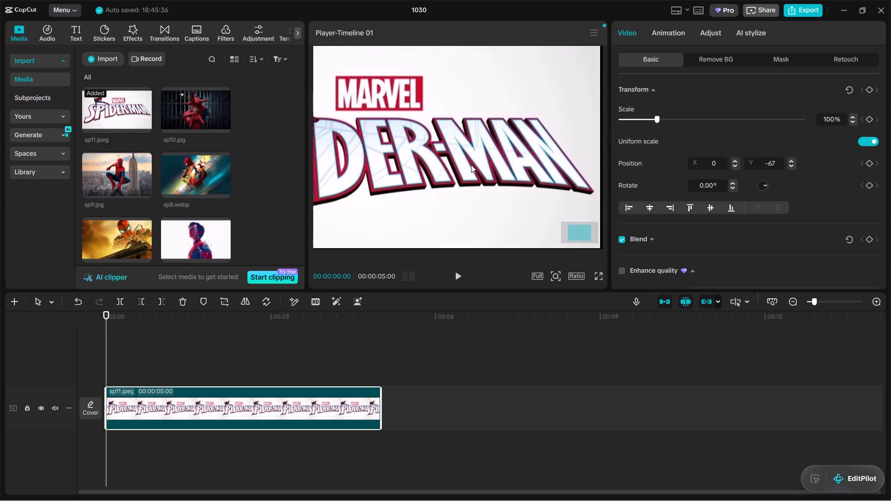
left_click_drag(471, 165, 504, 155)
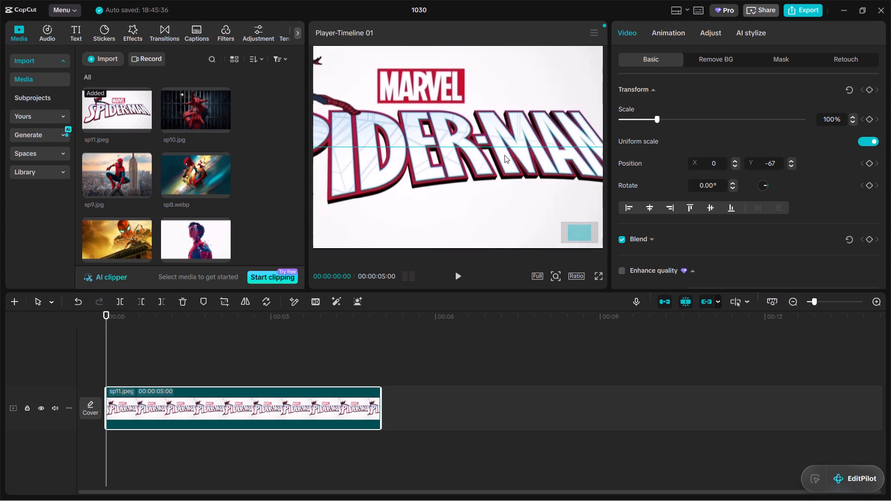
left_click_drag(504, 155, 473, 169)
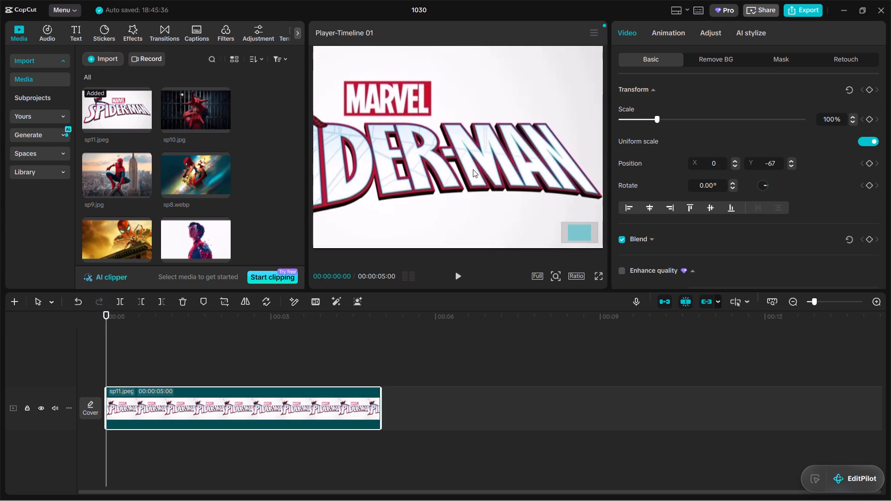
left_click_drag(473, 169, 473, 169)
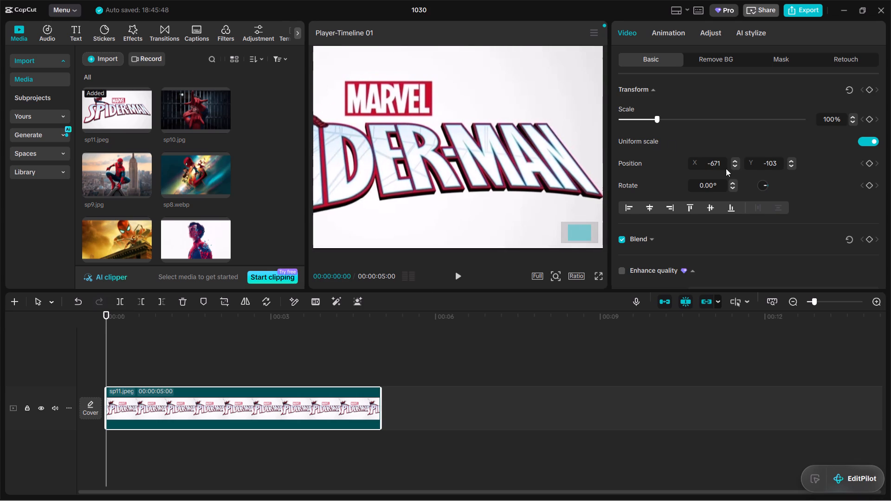
Set the sp11.jpeg clip's position to X -200, Y 0.
left_click(722, 164)
left_click_drag(722, 164, 684, 166)
left_click(725, 162)
left_click_drag(725, 162, 710, 160)
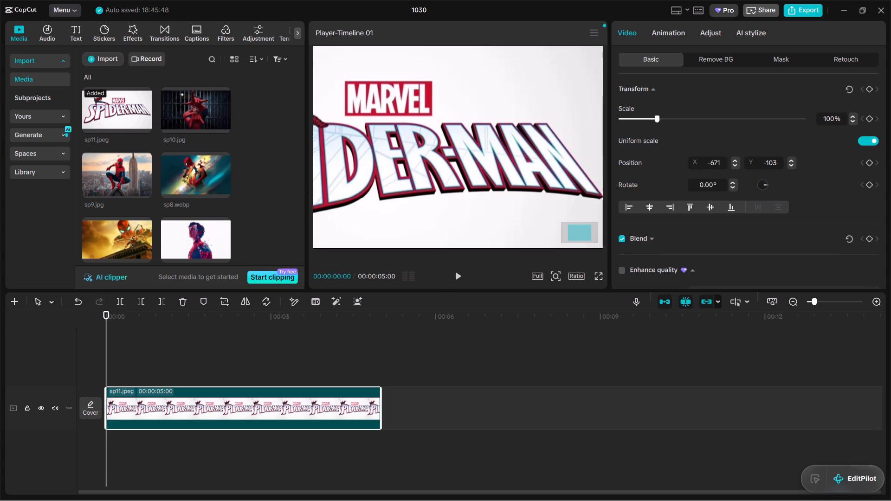
left_click_drag(722, 162, 653, 154)
key("BackSpace")
key("minus")
type("200")
left_click_drag(777, 160, 742, 152)
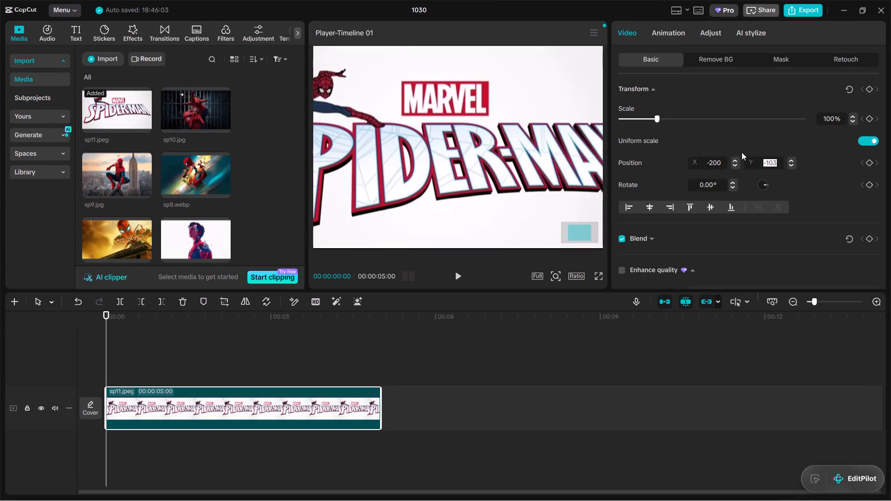
key("BackSpace")
key("0")
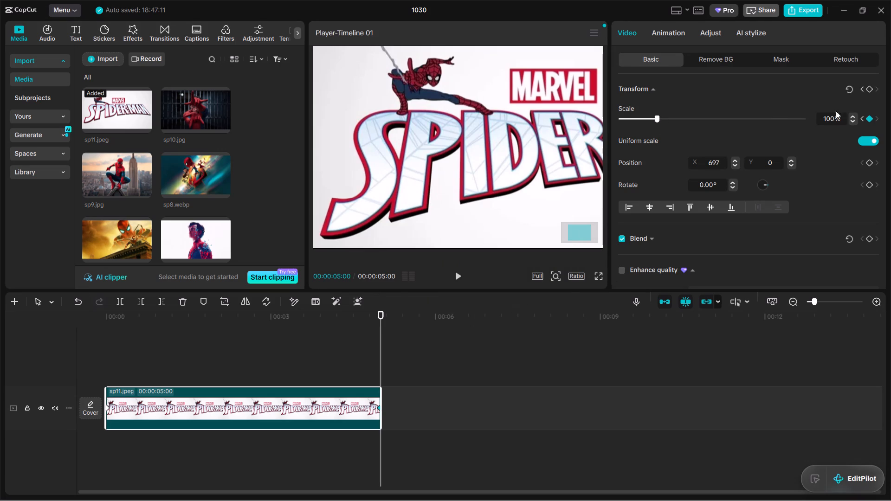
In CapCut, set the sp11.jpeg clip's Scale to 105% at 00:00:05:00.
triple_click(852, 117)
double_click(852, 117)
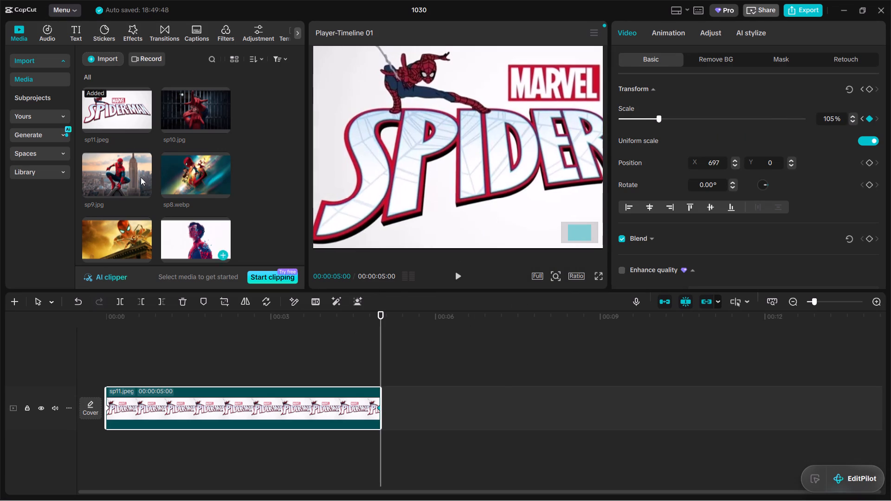
Delete the sp11.jpeg clip from the timeline and add a fresh copy of sp11.jpeg from the imported media.
left_click(182, 298)
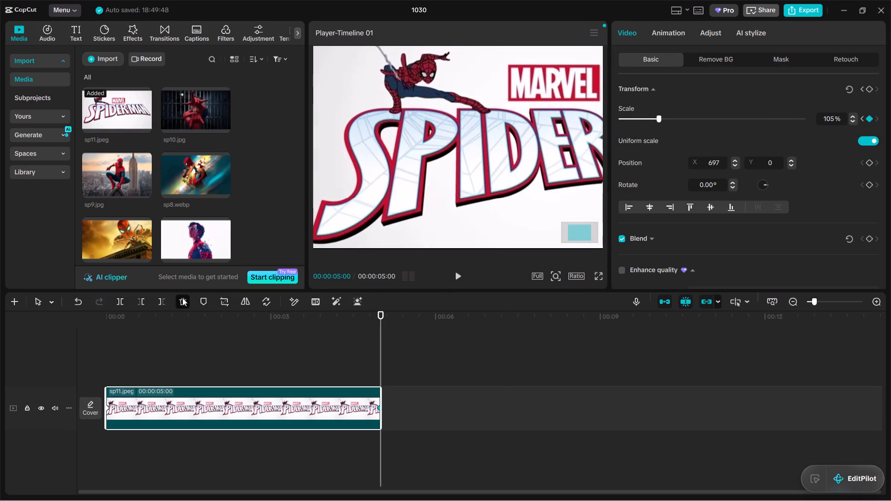
left_click(182, 298)
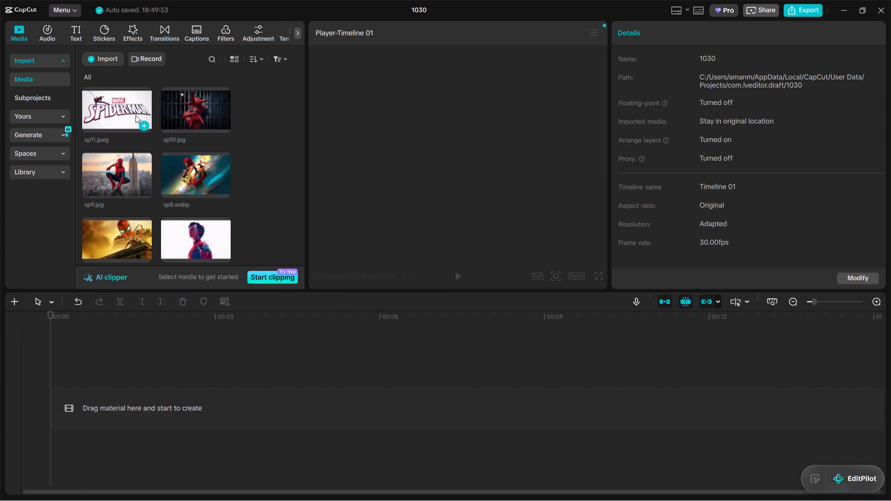
left_click_drag(149, 129, 145, 127)
left_click(145, 127)
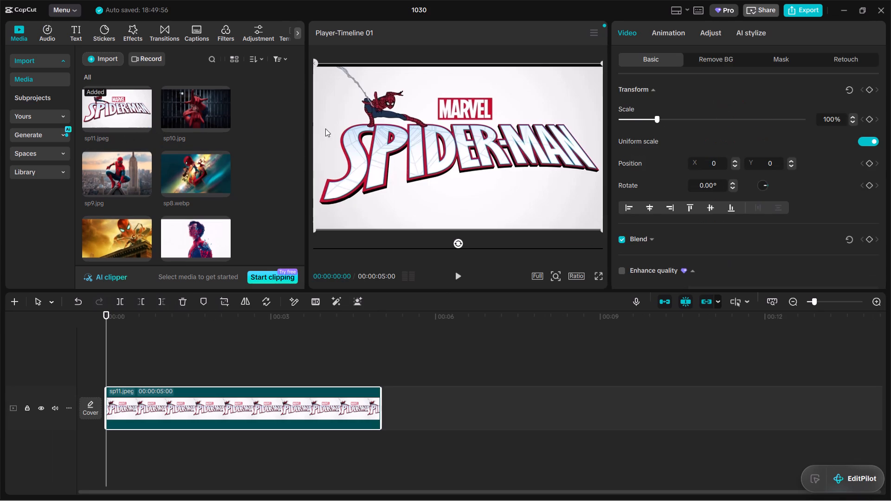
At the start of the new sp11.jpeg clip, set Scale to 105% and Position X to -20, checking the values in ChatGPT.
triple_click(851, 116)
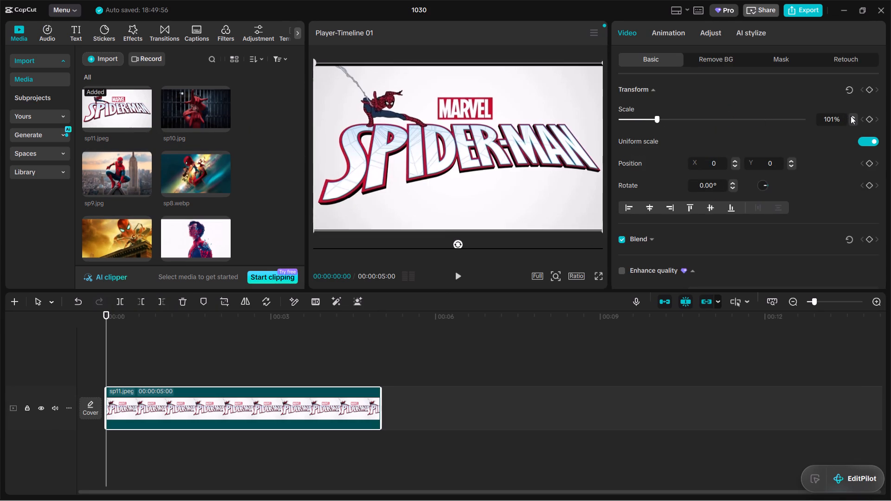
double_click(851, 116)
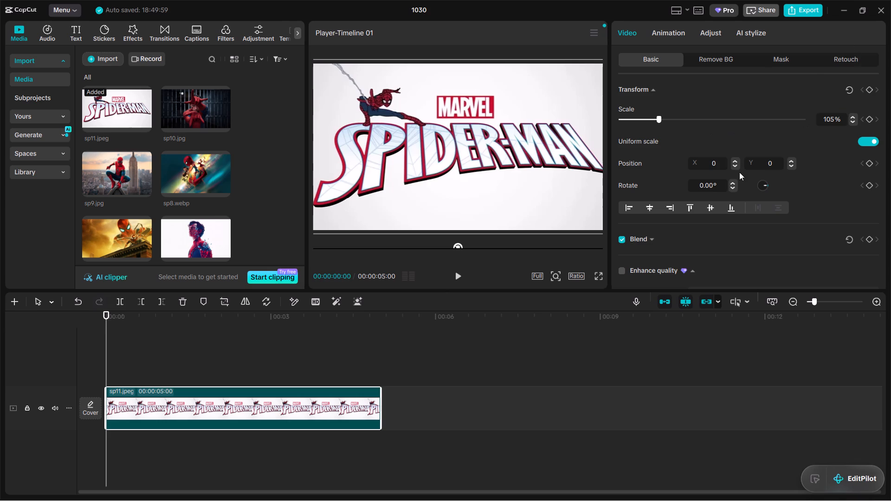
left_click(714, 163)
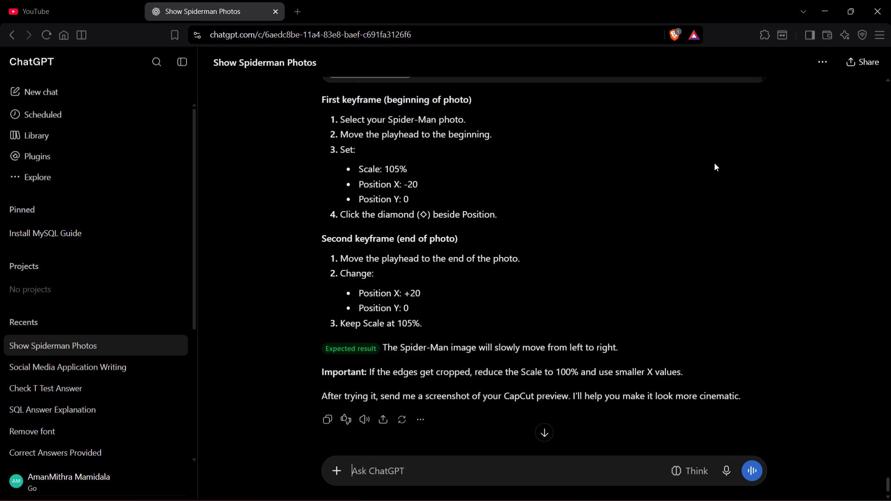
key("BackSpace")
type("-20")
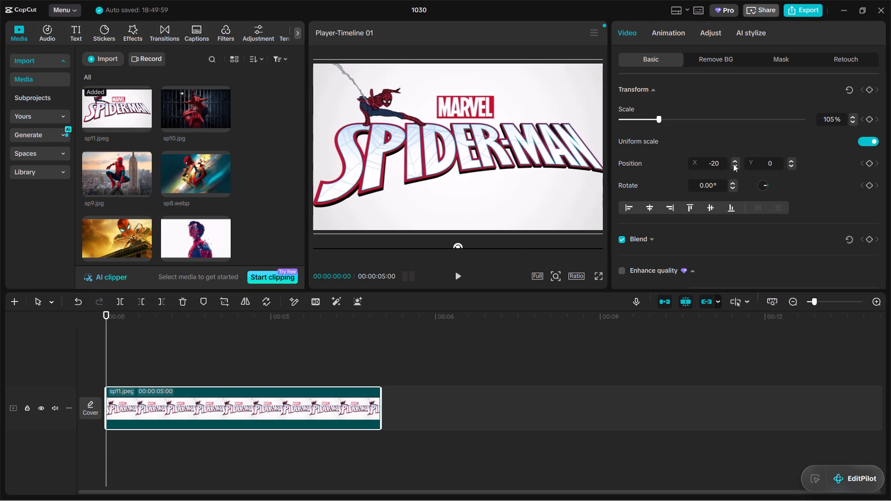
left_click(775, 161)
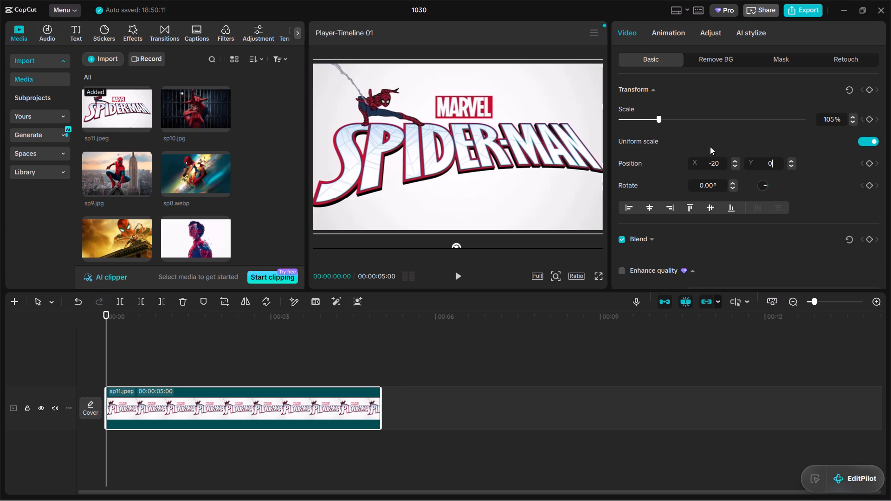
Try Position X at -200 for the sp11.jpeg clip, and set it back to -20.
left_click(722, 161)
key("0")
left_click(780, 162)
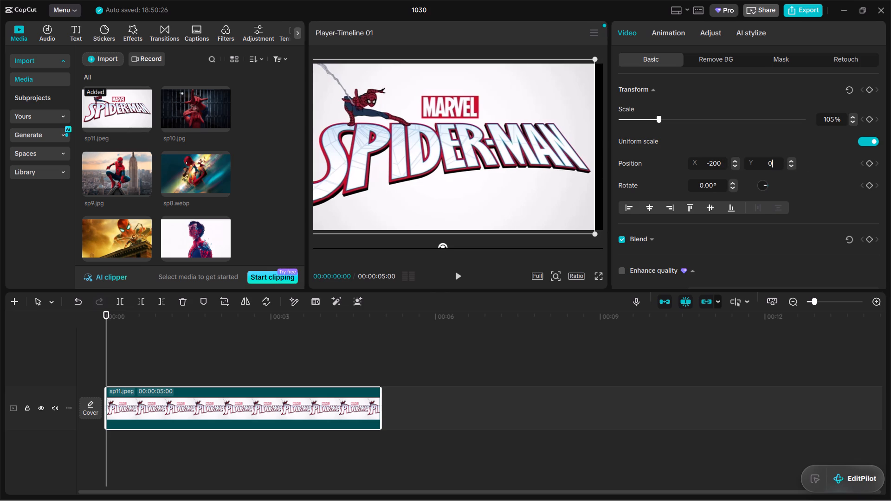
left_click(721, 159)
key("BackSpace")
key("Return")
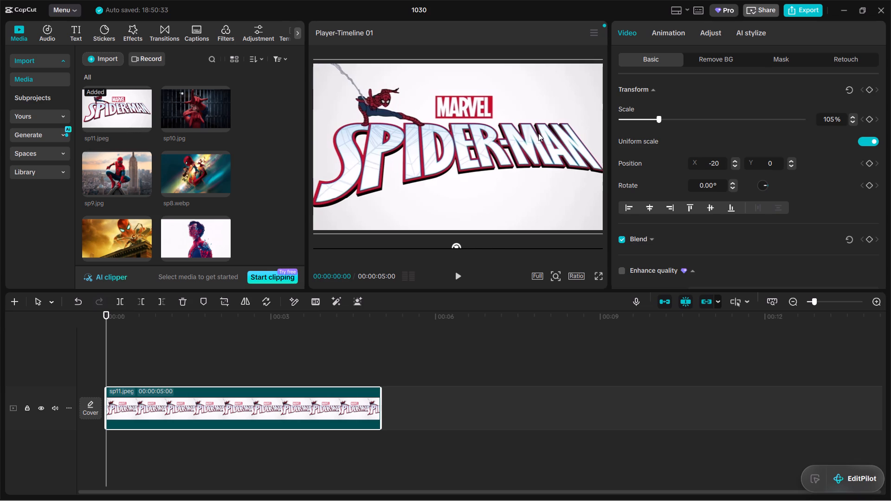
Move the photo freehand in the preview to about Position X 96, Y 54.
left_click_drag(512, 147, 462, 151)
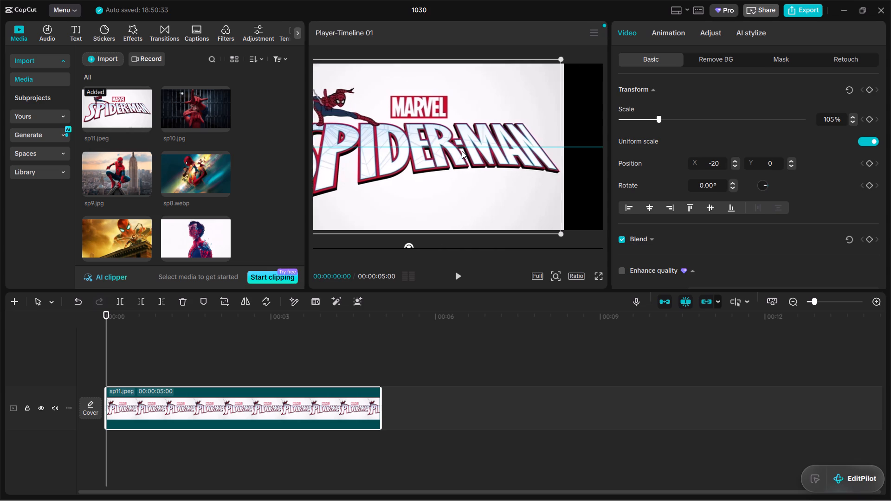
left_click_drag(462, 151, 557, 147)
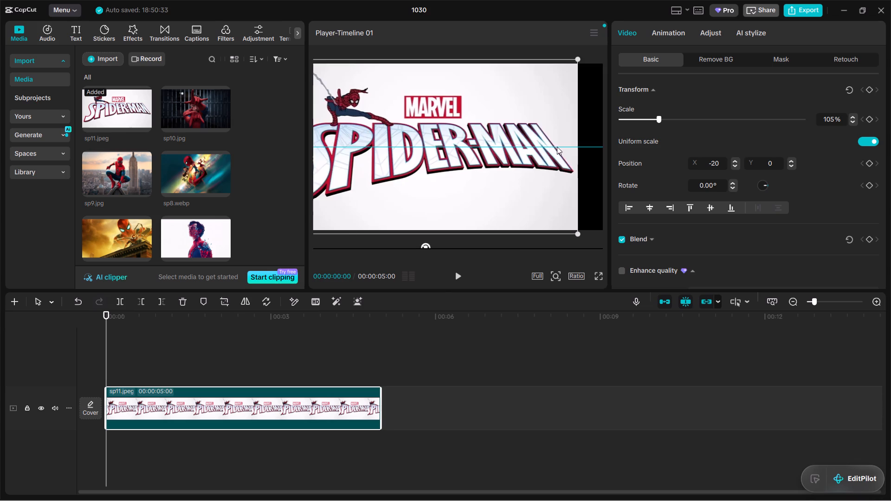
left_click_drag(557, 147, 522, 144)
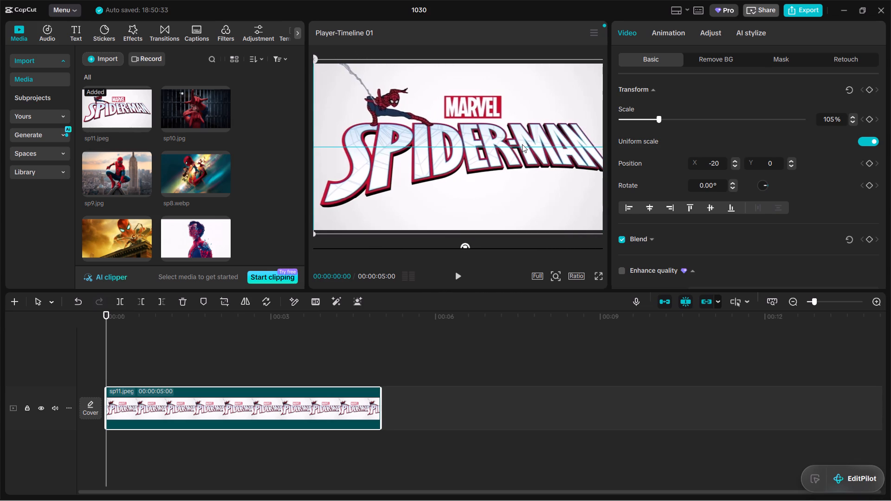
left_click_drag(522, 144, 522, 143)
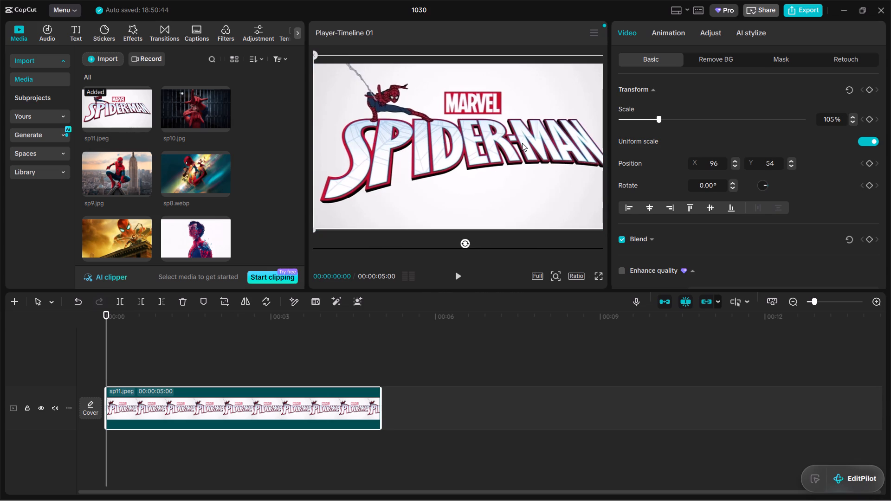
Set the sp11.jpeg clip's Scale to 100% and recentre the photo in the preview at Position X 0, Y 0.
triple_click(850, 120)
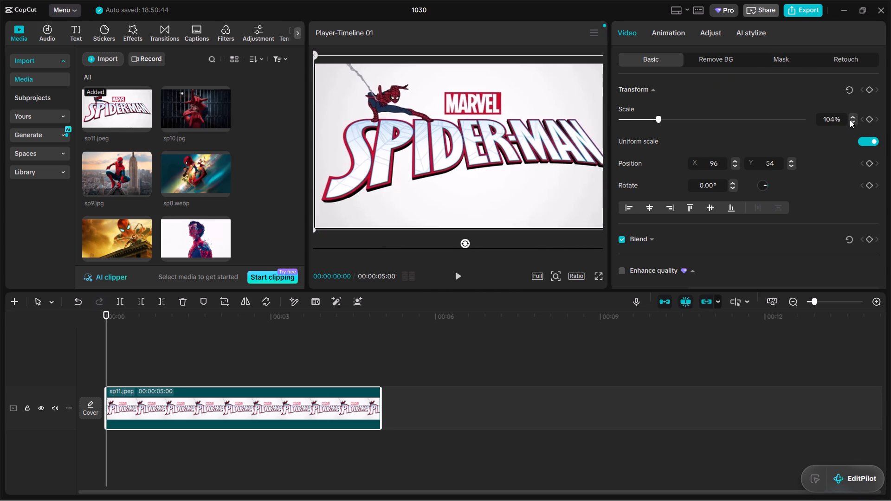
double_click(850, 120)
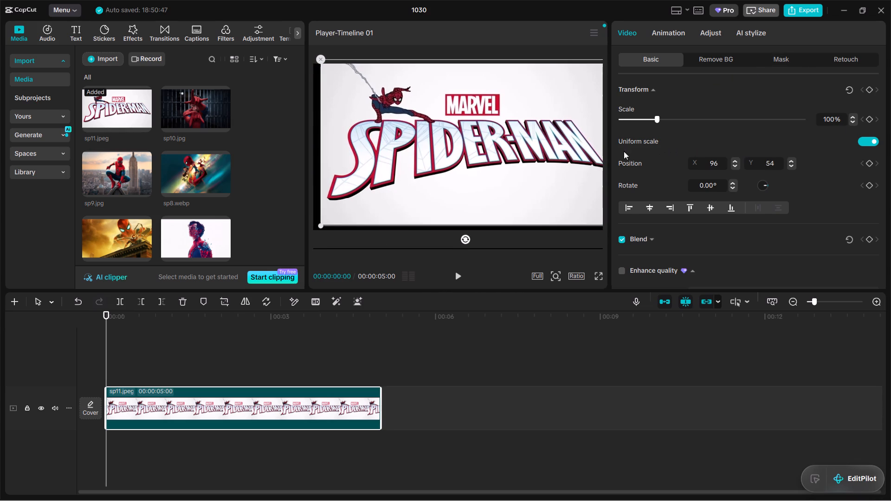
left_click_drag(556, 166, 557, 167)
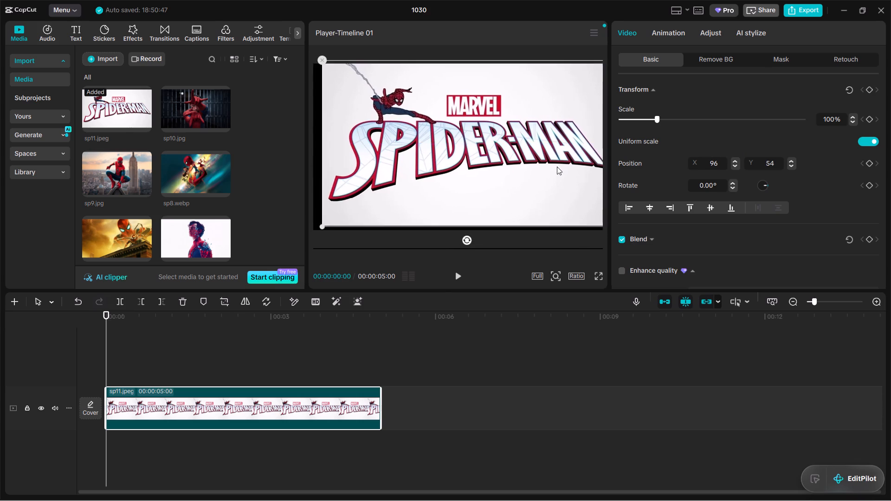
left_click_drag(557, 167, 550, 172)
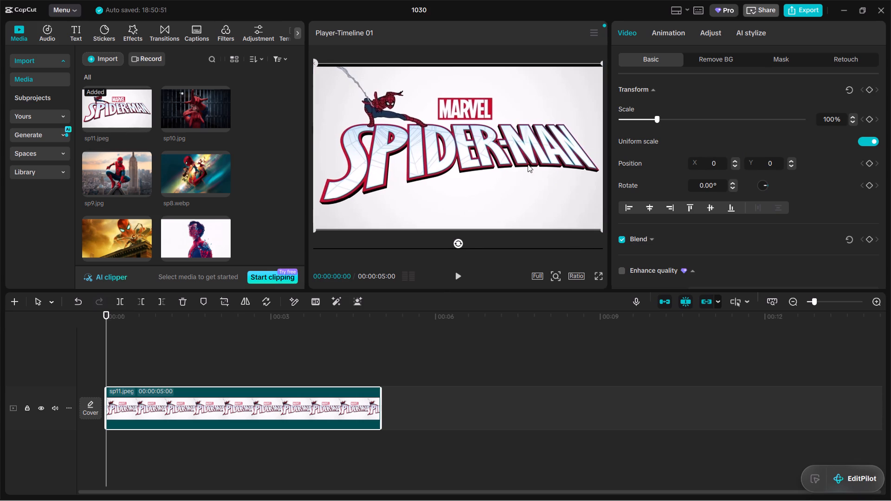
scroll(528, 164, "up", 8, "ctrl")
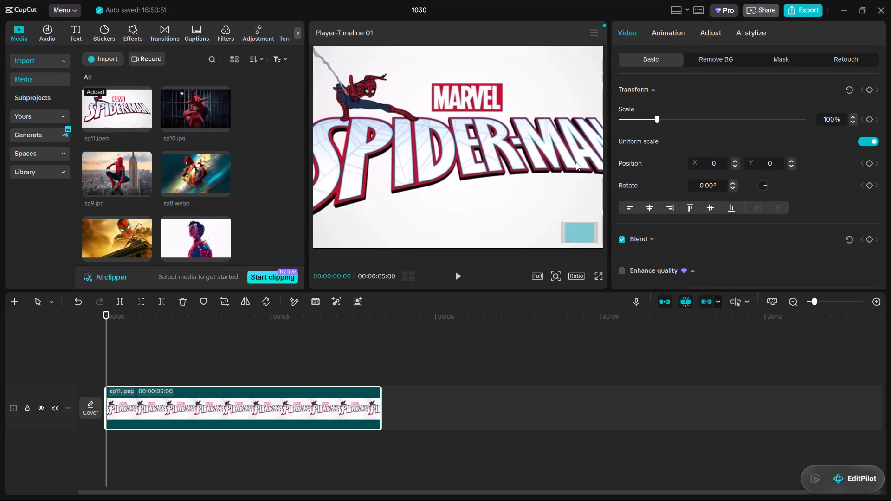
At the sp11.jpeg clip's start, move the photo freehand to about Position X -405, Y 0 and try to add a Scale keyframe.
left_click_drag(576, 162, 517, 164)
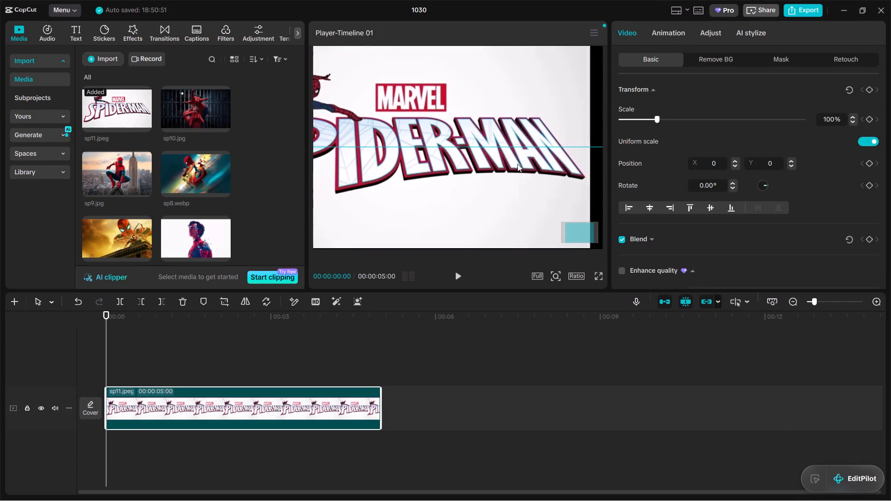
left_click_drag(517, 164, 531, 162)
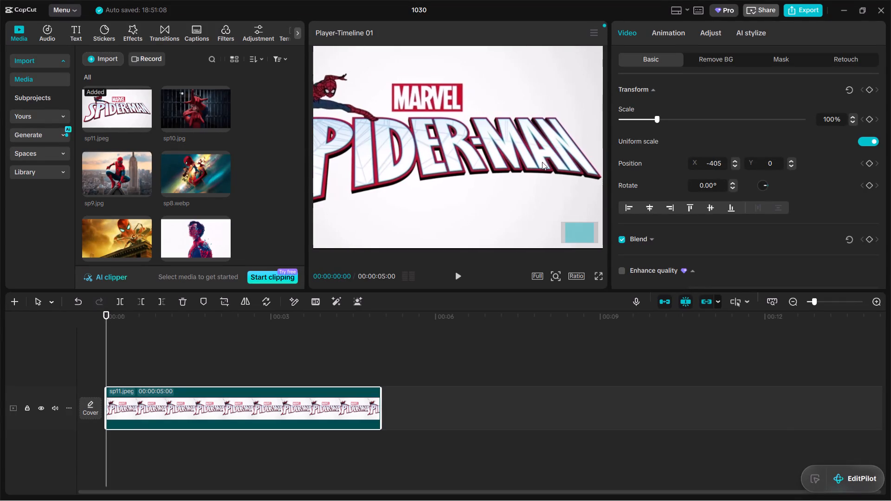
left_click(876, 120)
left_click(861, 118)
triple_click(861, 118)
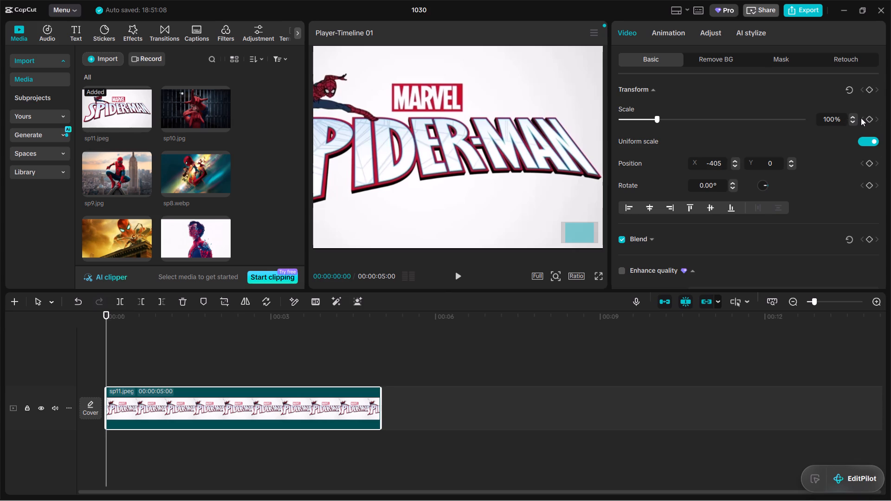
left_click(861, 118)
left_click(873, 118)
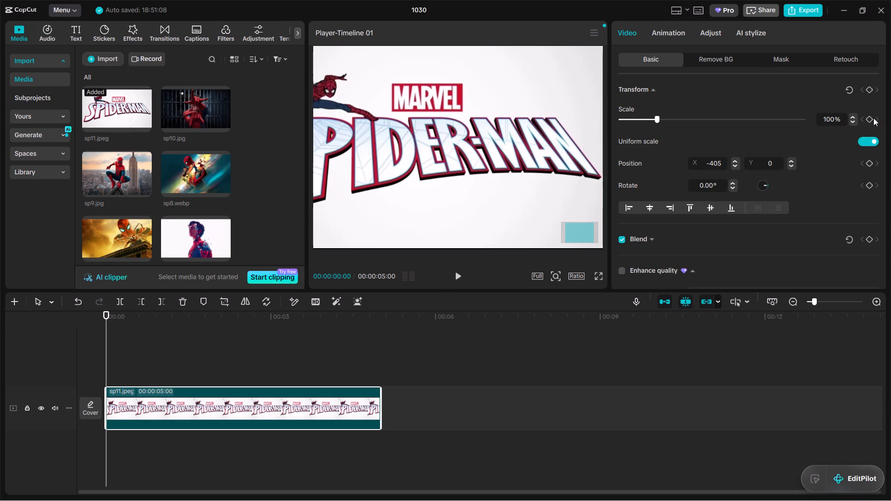
Move the photo freehand in the preview to about Position X 379, Y 0 and add a Scale keyframe at the clip's start.
left_click_drag(542, 168, 620, 171)
left_click(867, 119)
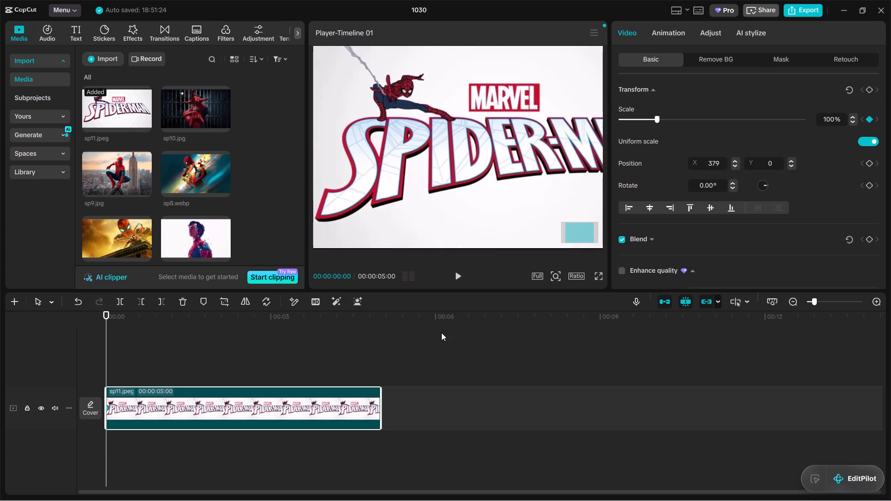
At the clip's end (00:00:05:00), move the photo freehand to about Position X -429, Y 0 and add a Scale keyframe.
left_click_drag(108, 351, 410, 351)
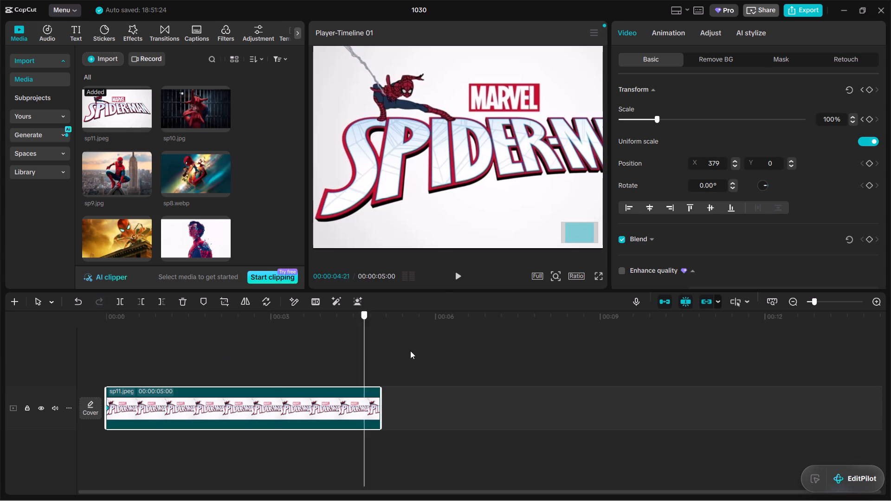
left_click_drag(410, 351, 504, 345)
left_click_drag(508, 178, 405, 183)
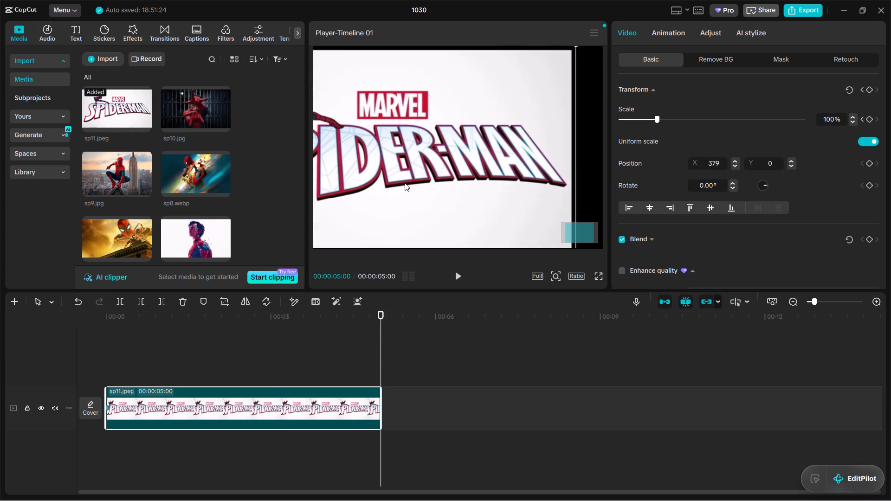
left_click_drag(405, 183, 429, 179)
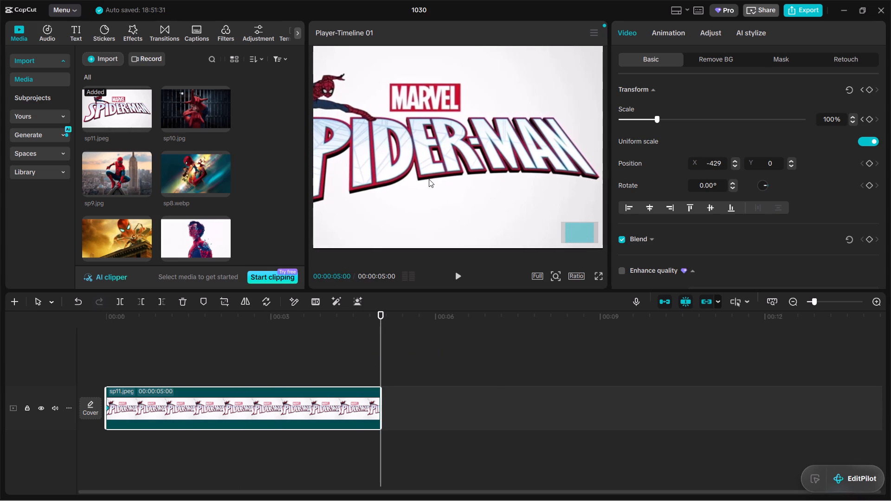
left_click(869, 119)
Add another Scale keyframe to the sp11.jpeg clip at 00:00:02:25.
left_click_drag(383, 347, 239, 356)
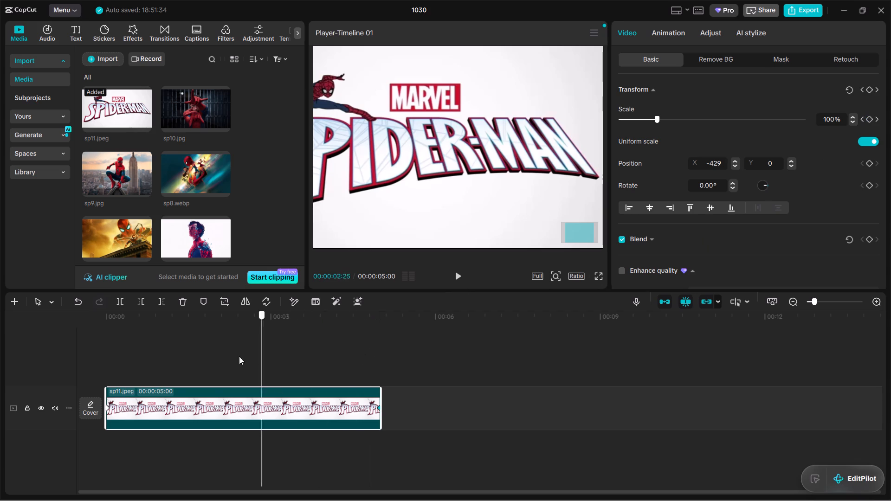
left_click_drag(239, 356, 344, 316)
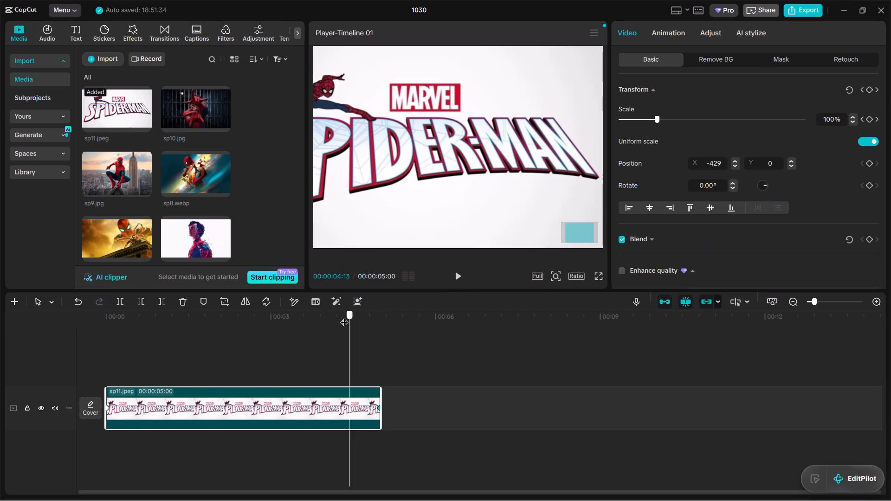
left_click_drag(344, 316, 262, 310)
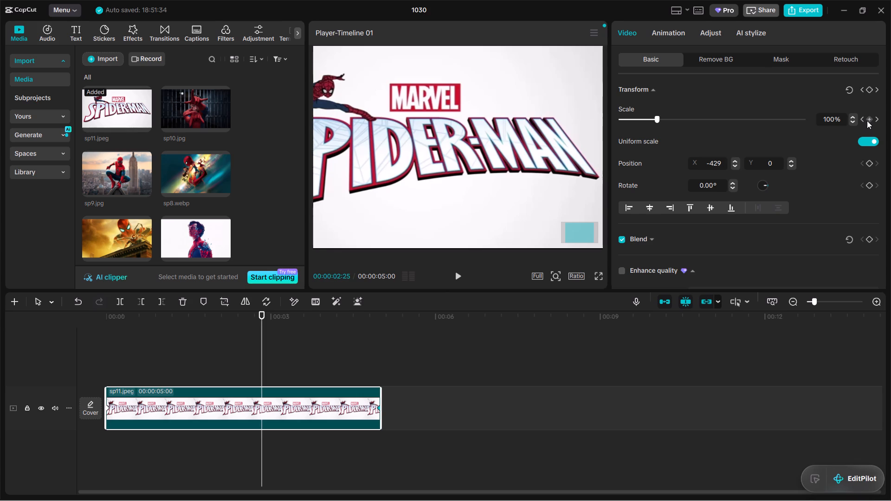
left_click(867, 121)
Play back the sp11.jpeg clip to check the photo's movement.
left_click(455, 276)
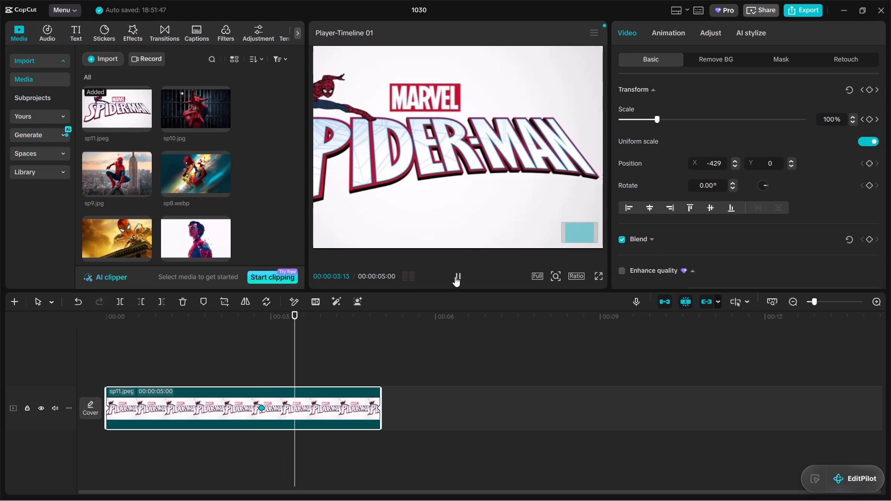
left_click_drag(611, 399, 580, 392)
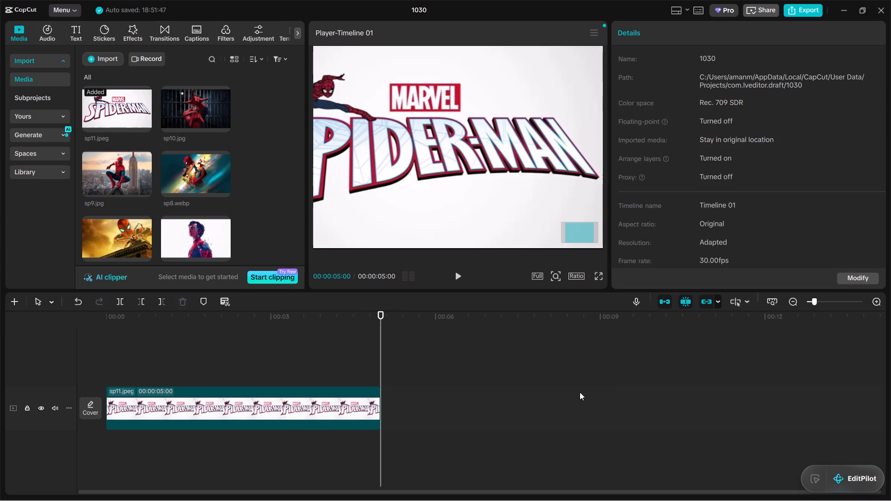
left_click(459, 280)
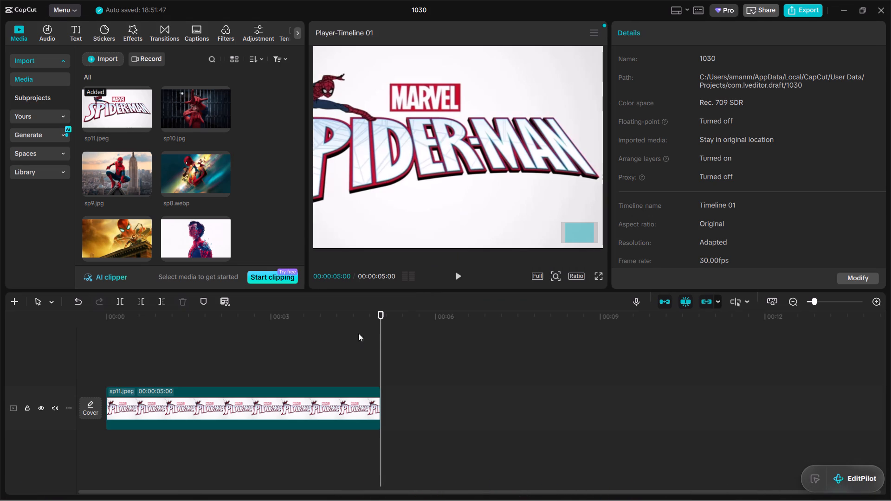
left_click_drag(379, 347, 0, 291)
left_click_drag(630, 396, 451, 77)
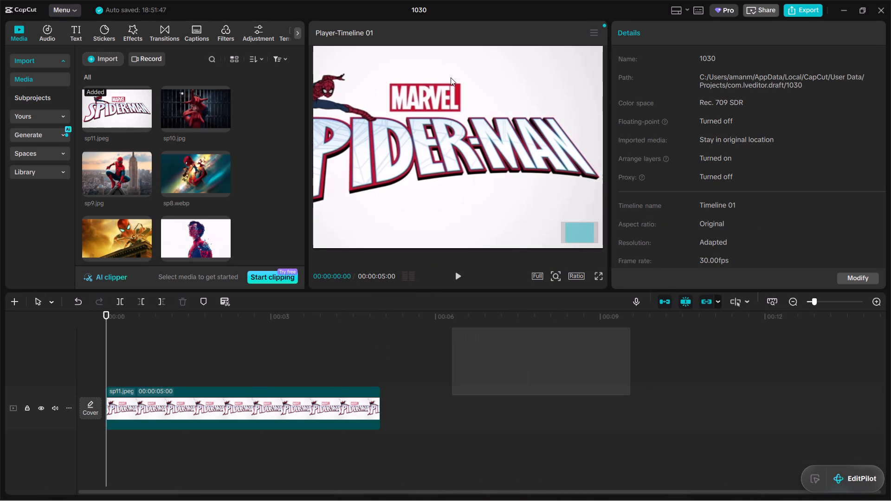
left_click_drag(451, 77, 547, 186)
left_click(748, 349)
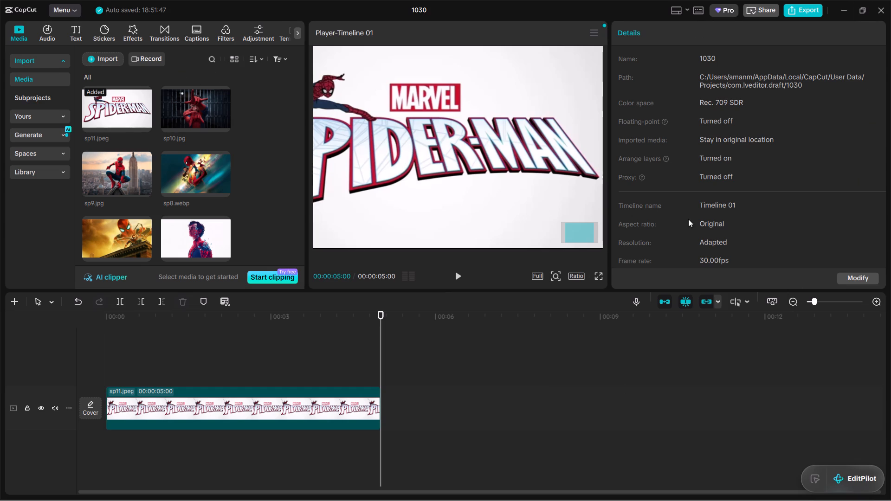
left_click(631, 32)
Select the sp11.jpeg clip and delete the keyframe at its end.
left_click(497, 101)
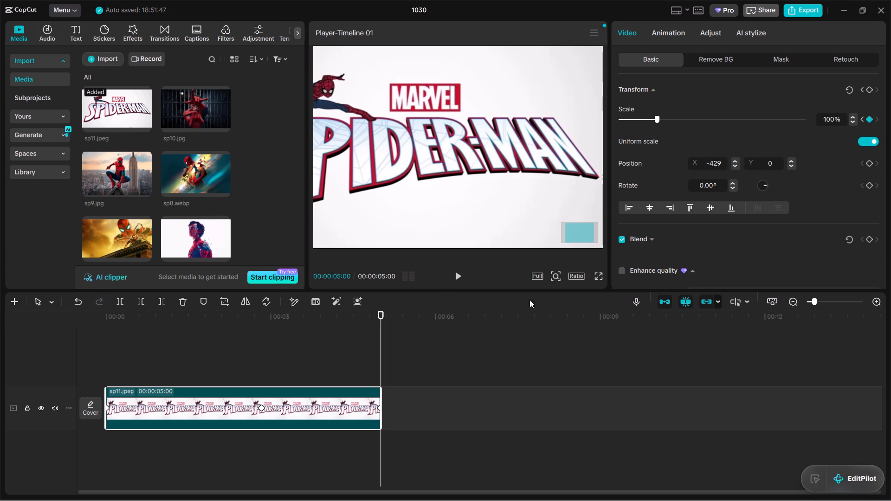
left_click(379, 408)
left_click(184, 302)
Delete the keyframe at the start of the sp11.jpeg clip.
left_click(106, 409)
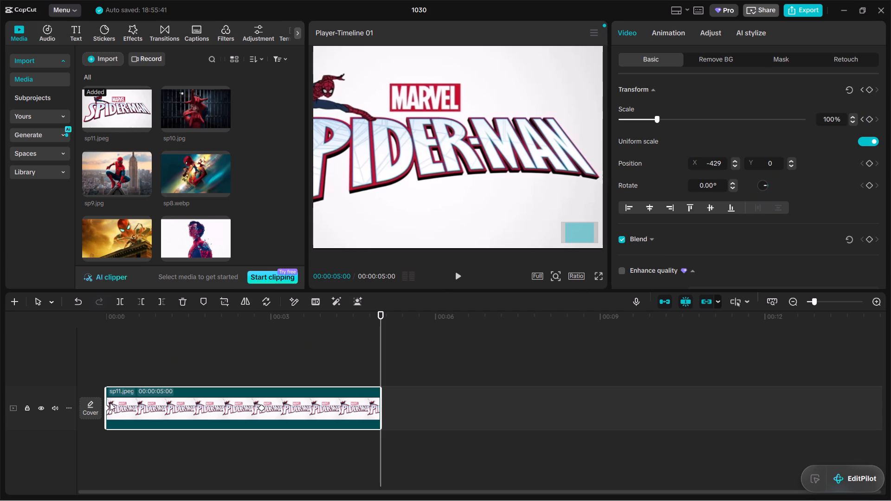
left_click(107, 406)
left_click(181, 298)
Delete the remaining keyframe at 00:00:02:25 in the middle of the sp11.jpeg clip.
left_click_drag(381, 367, 69, 358)
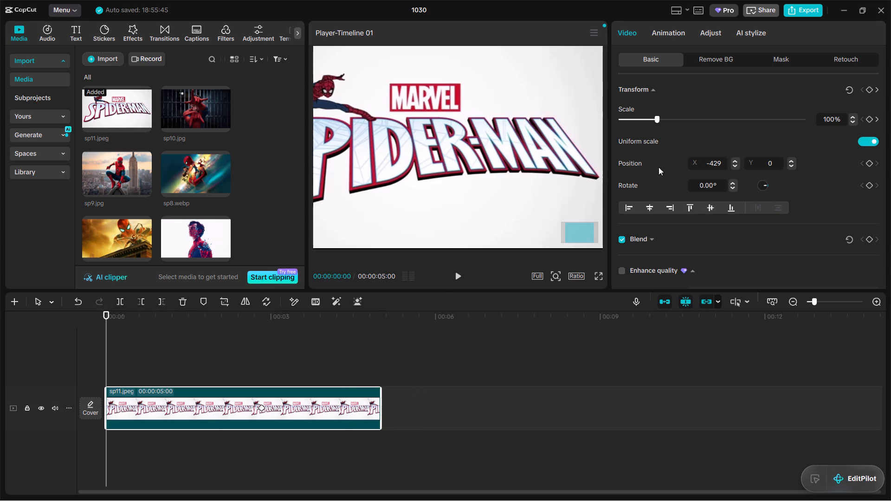
double_click(876, 118)
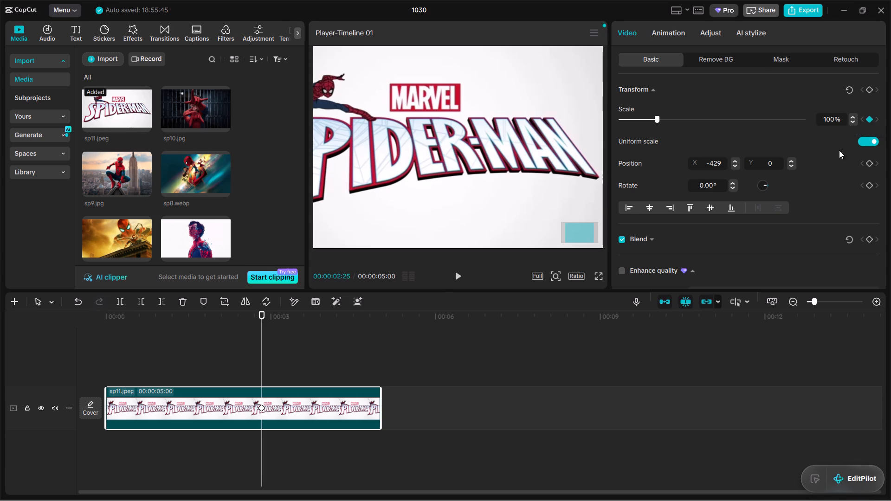
left_click(868, 115)
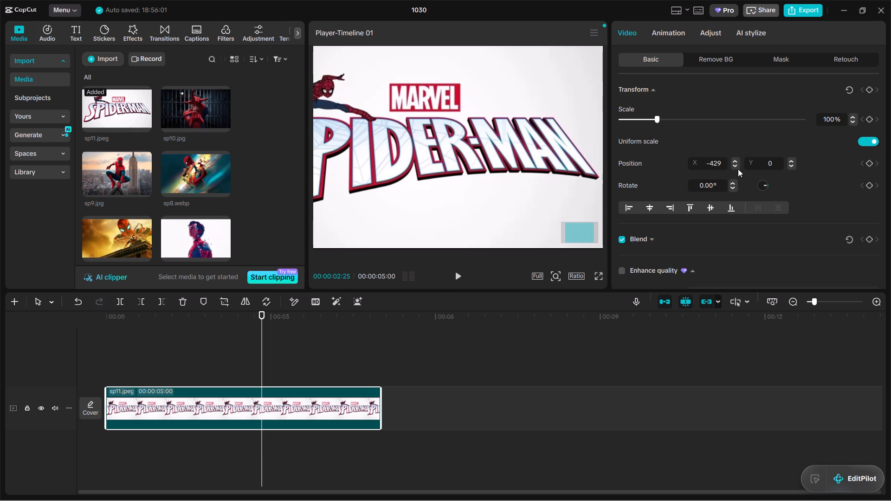
left_click(870, 117)
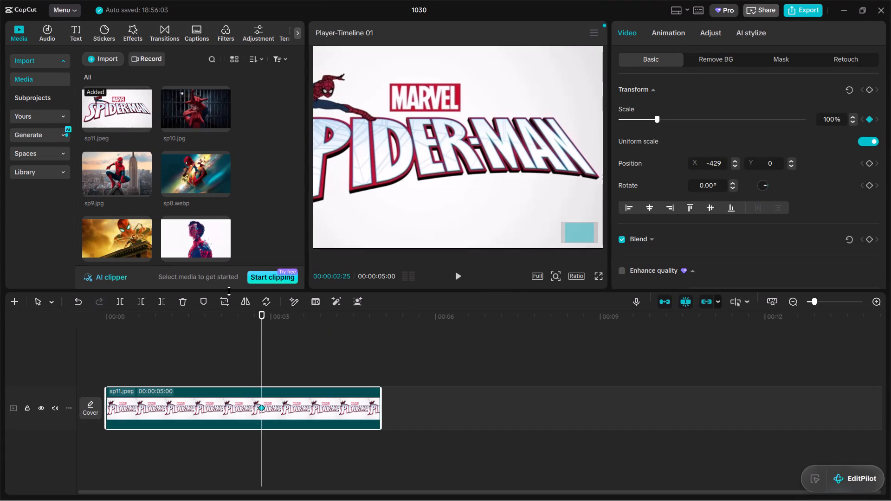
left_click(182, 304)
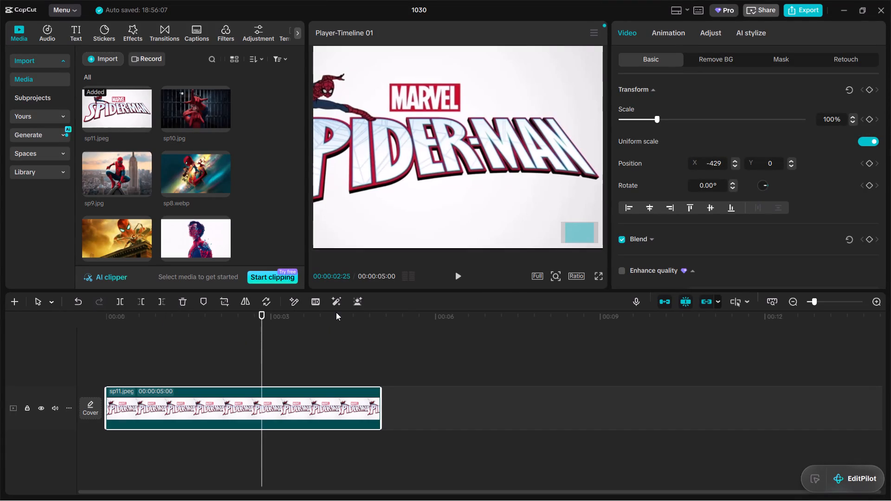
At the start of the sp11.jpeg clip, shift the photo to position X -408 and add a Scale keyframe.
left_click_drag(263, 359, 52, 329)
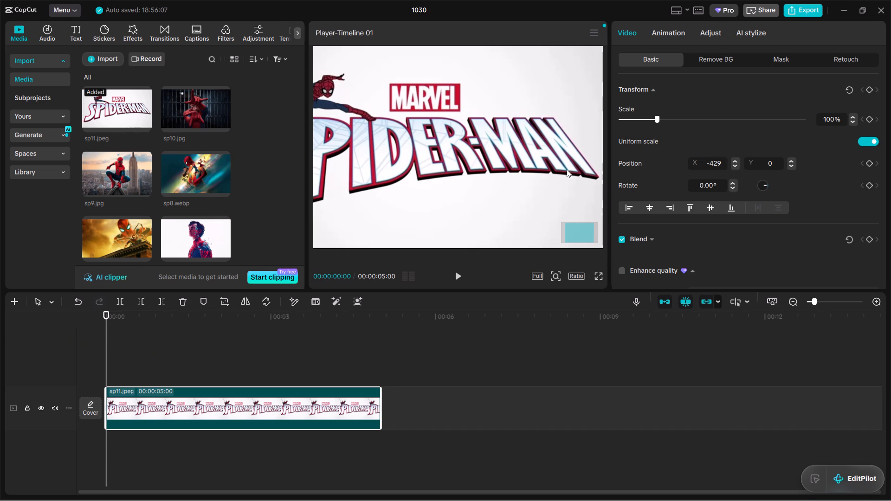
left_click(506, 146)
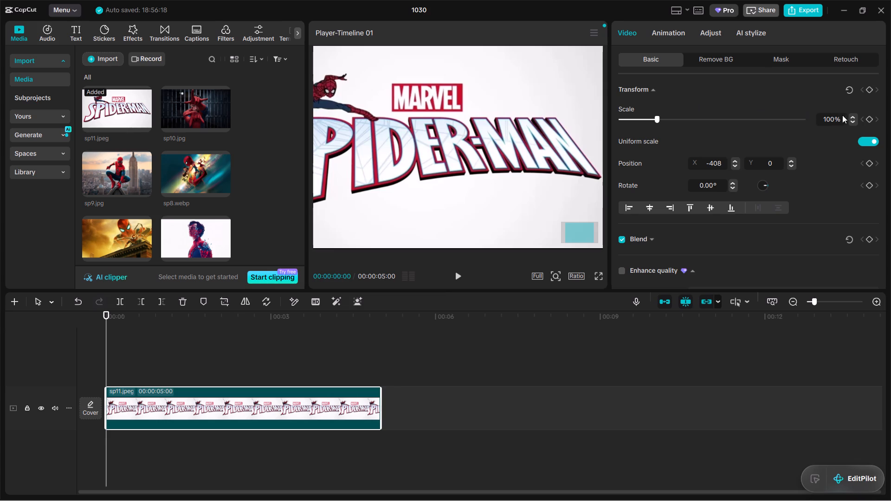
left_click(866, 119)
At the end of the sp11.jpeg clip, set the position X to 408 and add a Scale keyframe.
left_click_drag(106, 343, 452, 323)
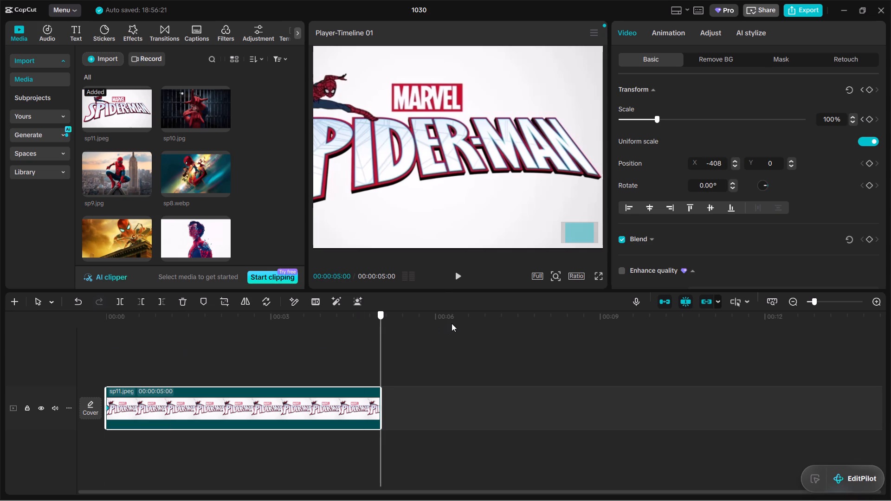
left_click(709, 166)
key("BackSpace")
key("Return")
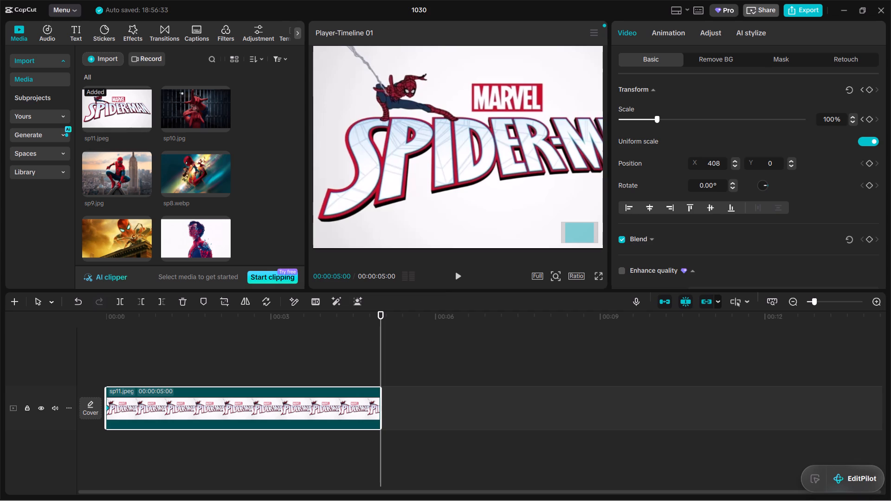
left_click(862, 119)
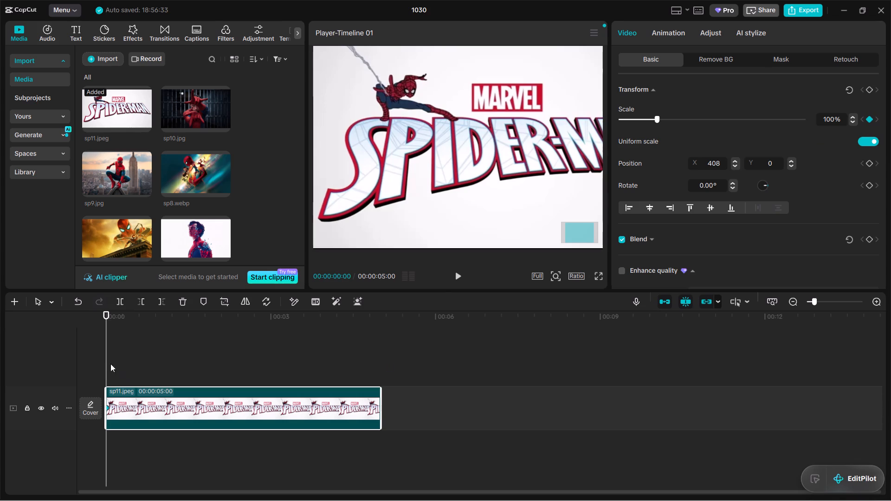
left_click_drag(106, 360, 486, 338)
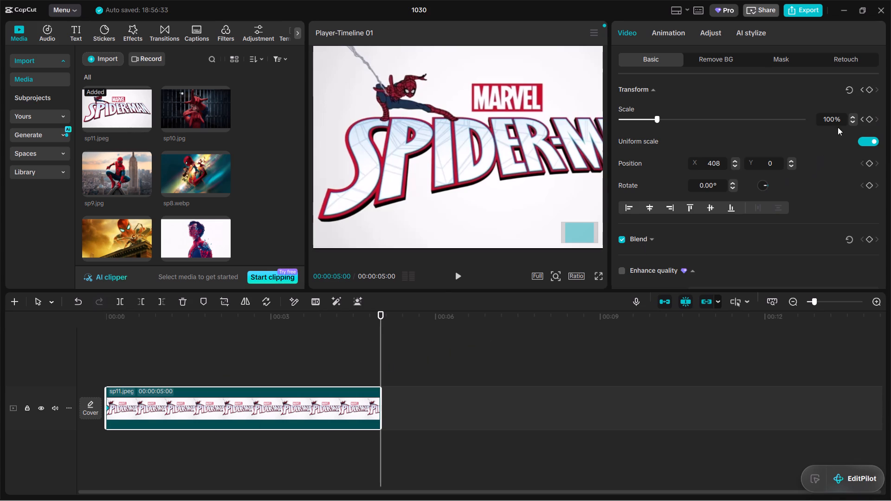
left_click(873, 117)
Play the sp11.jpeg clip from its start to check the pan between the two keyframes.
left_click_drag(381, 362, 115, 337)
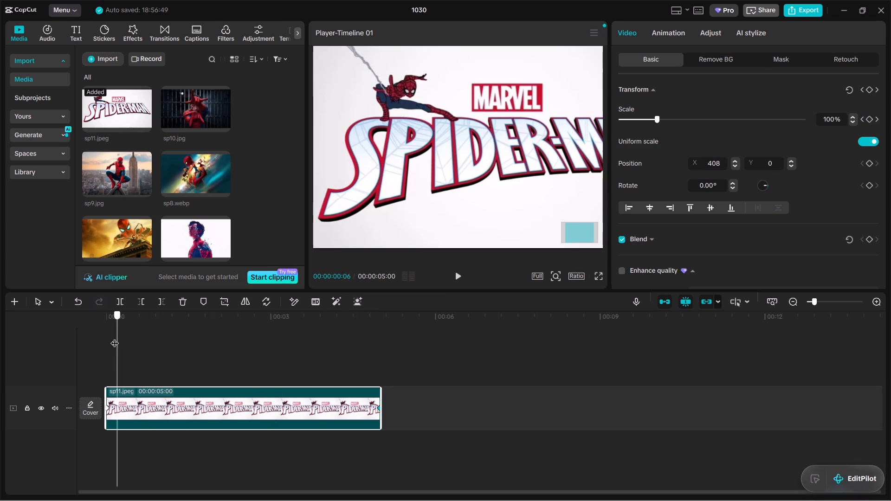
left_click_drag(115, 337, 52, 367)
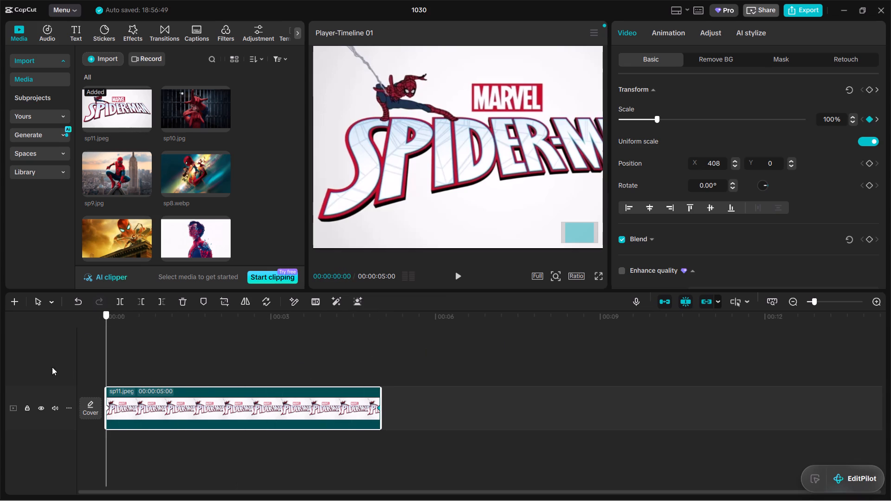
left_click_drag(52, 367, 98, 348)
left_click_drag(98, 348, 75, 335)
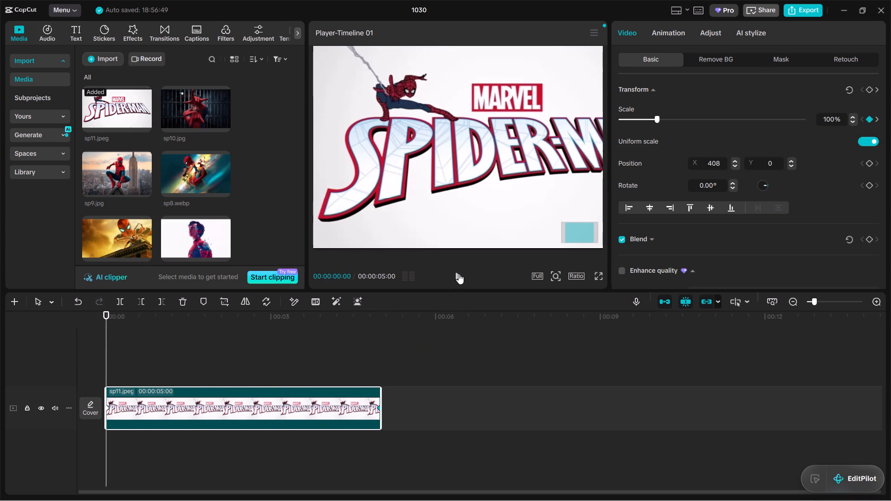
left_click(458, 274)
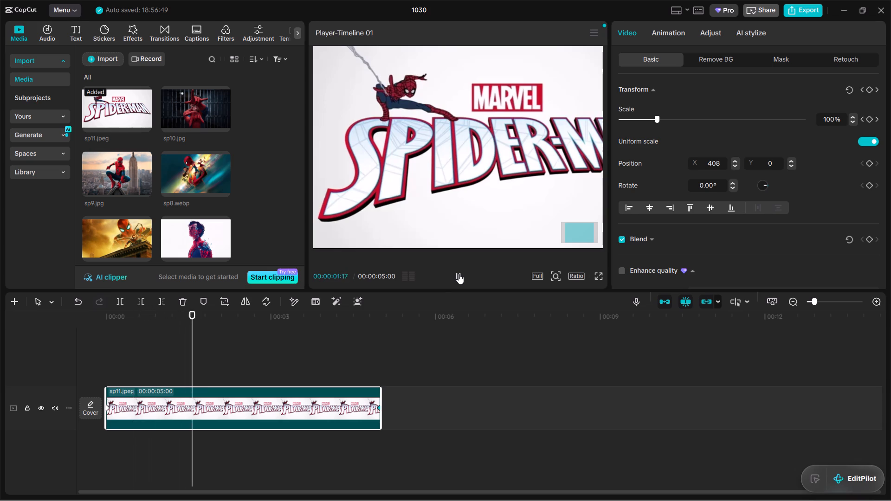